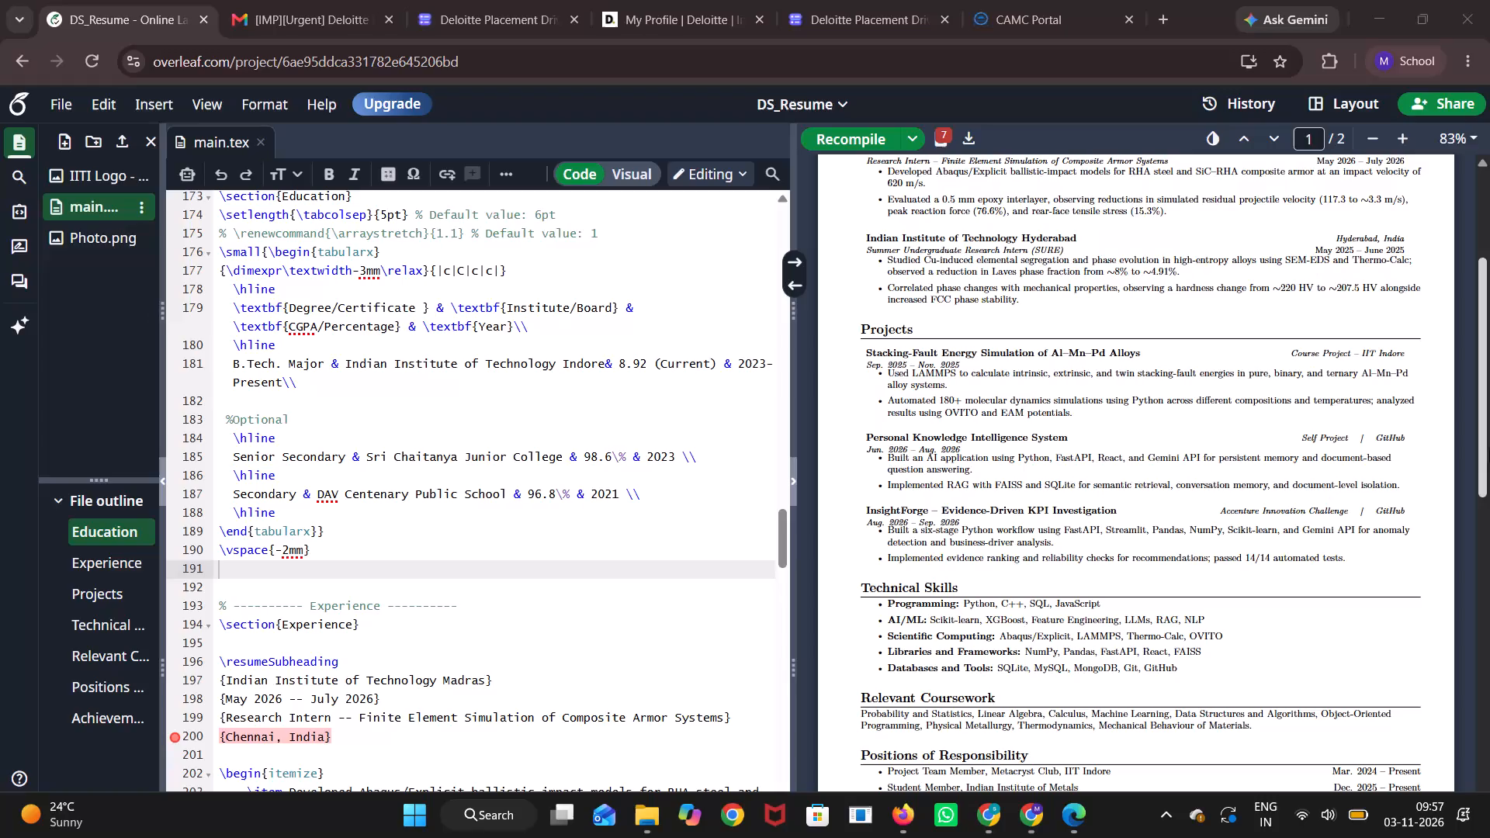
Undo the last two edits in main.tex to bring back the earlier LaTeX from Experience / Internships onward, and copy that block.
click(585, 559)
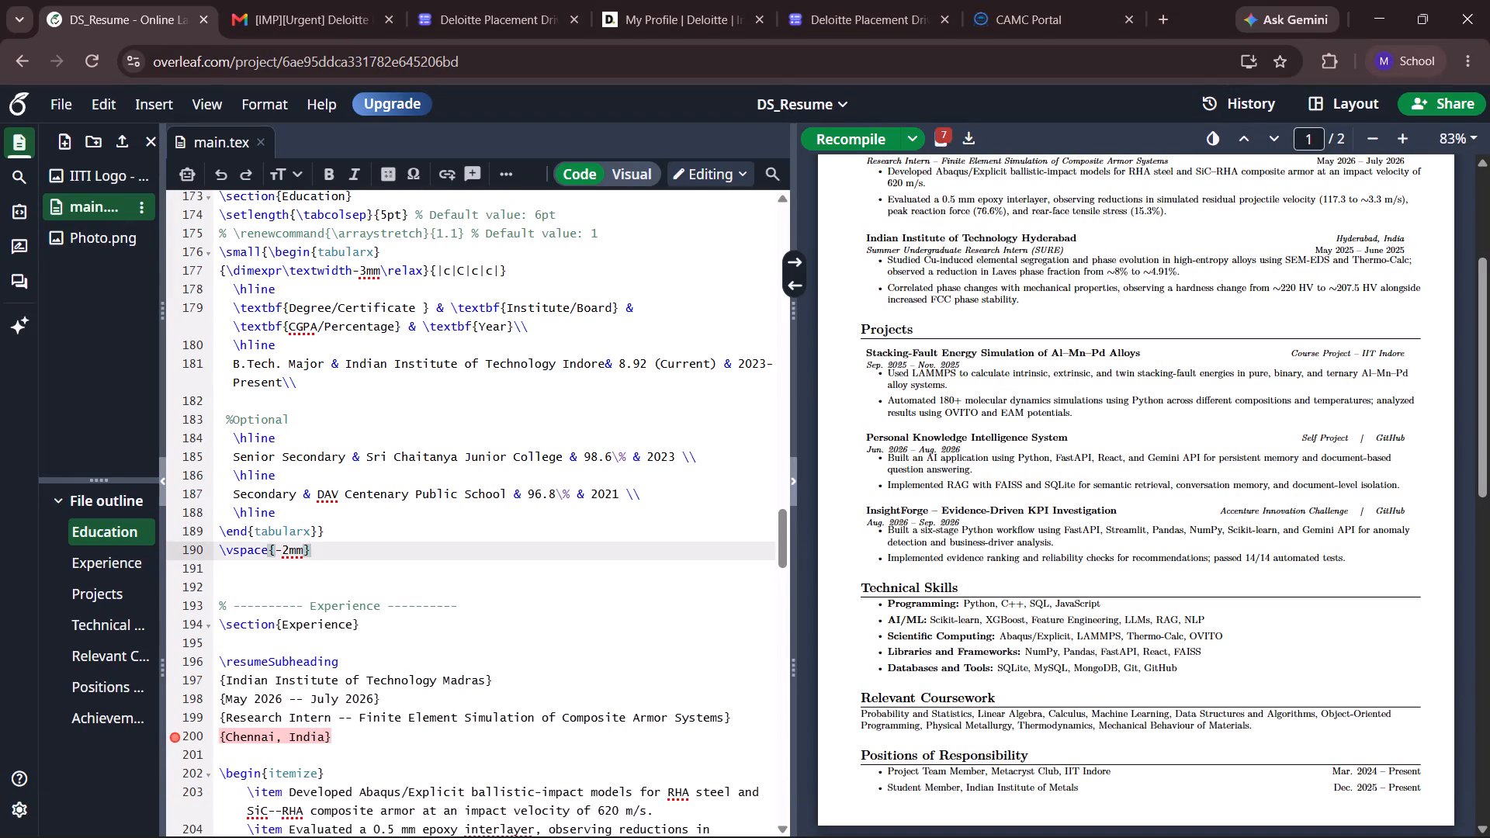
key(ctrl+z)
key(ctrl+z)
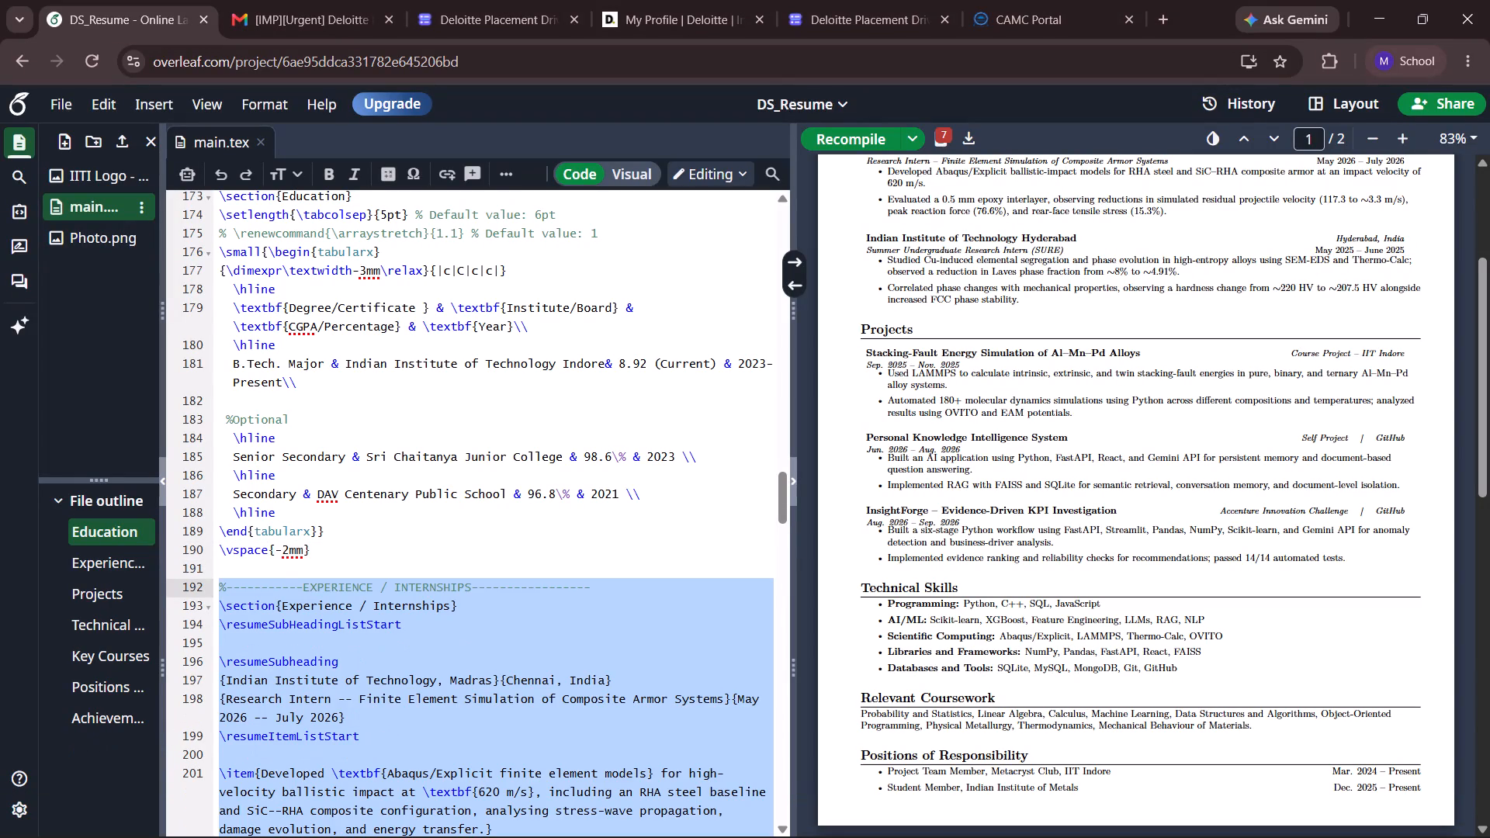
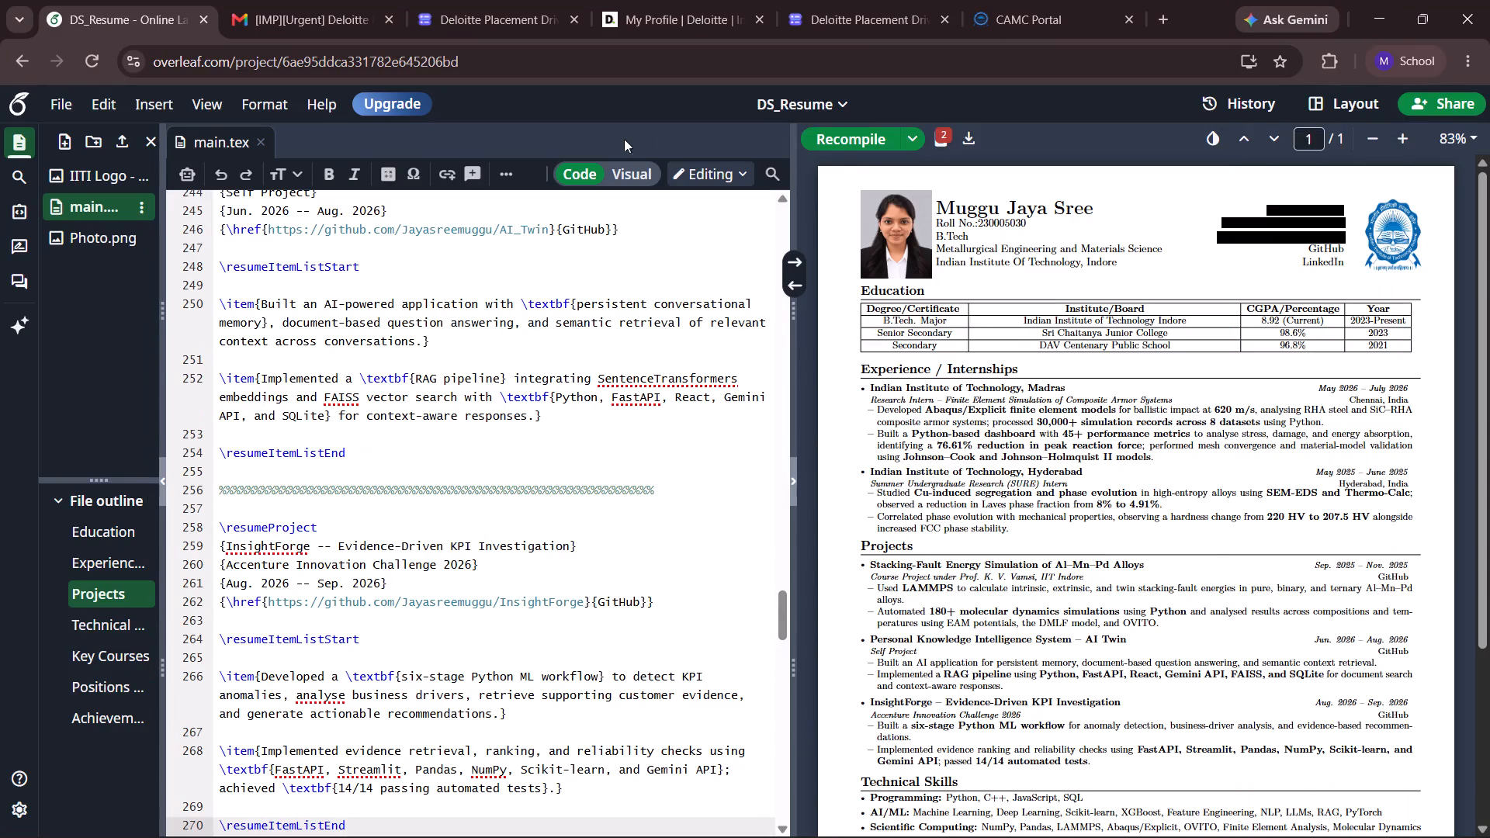
click(842, 137)
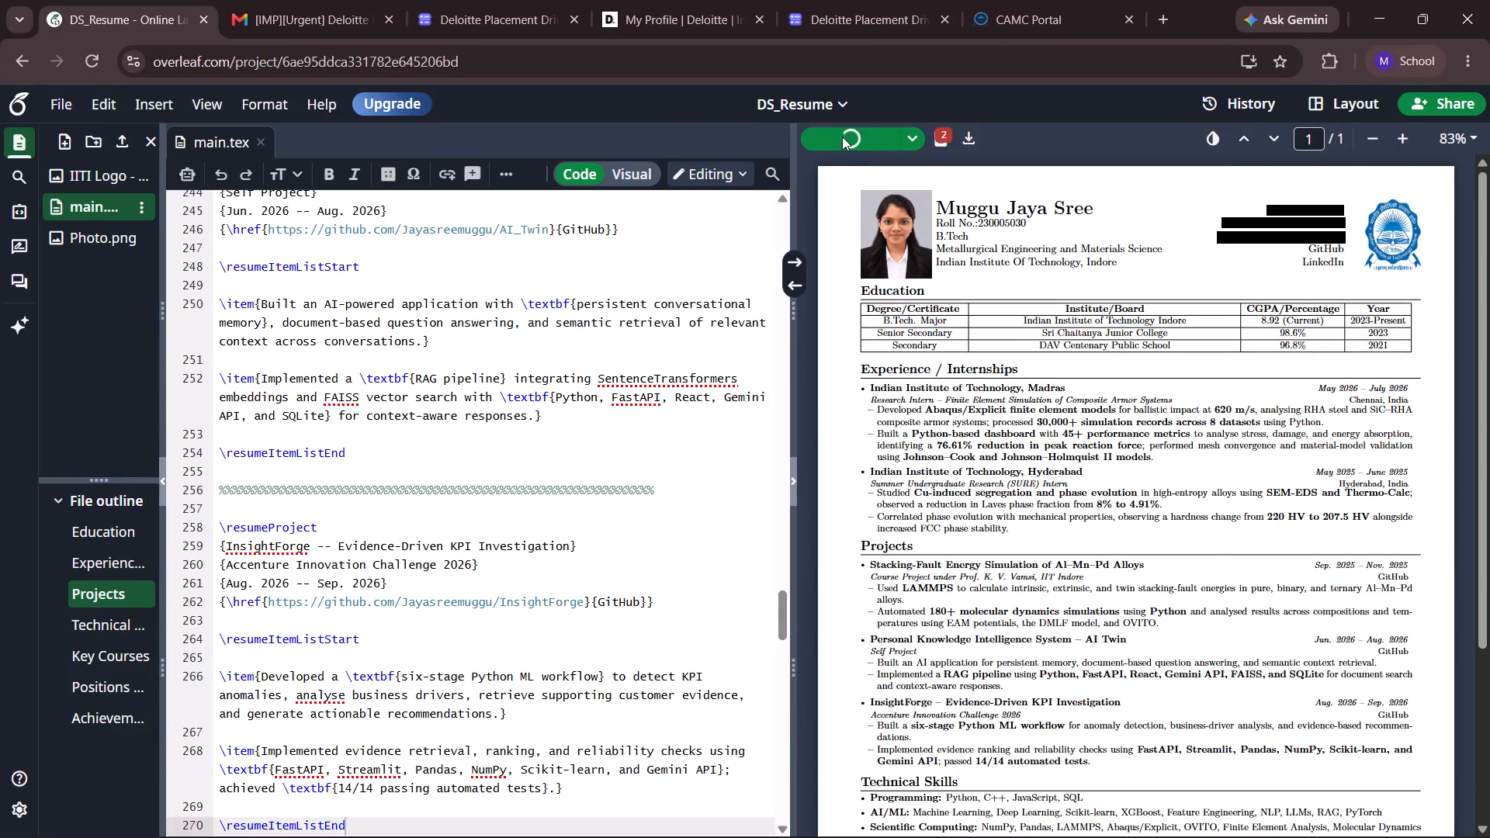
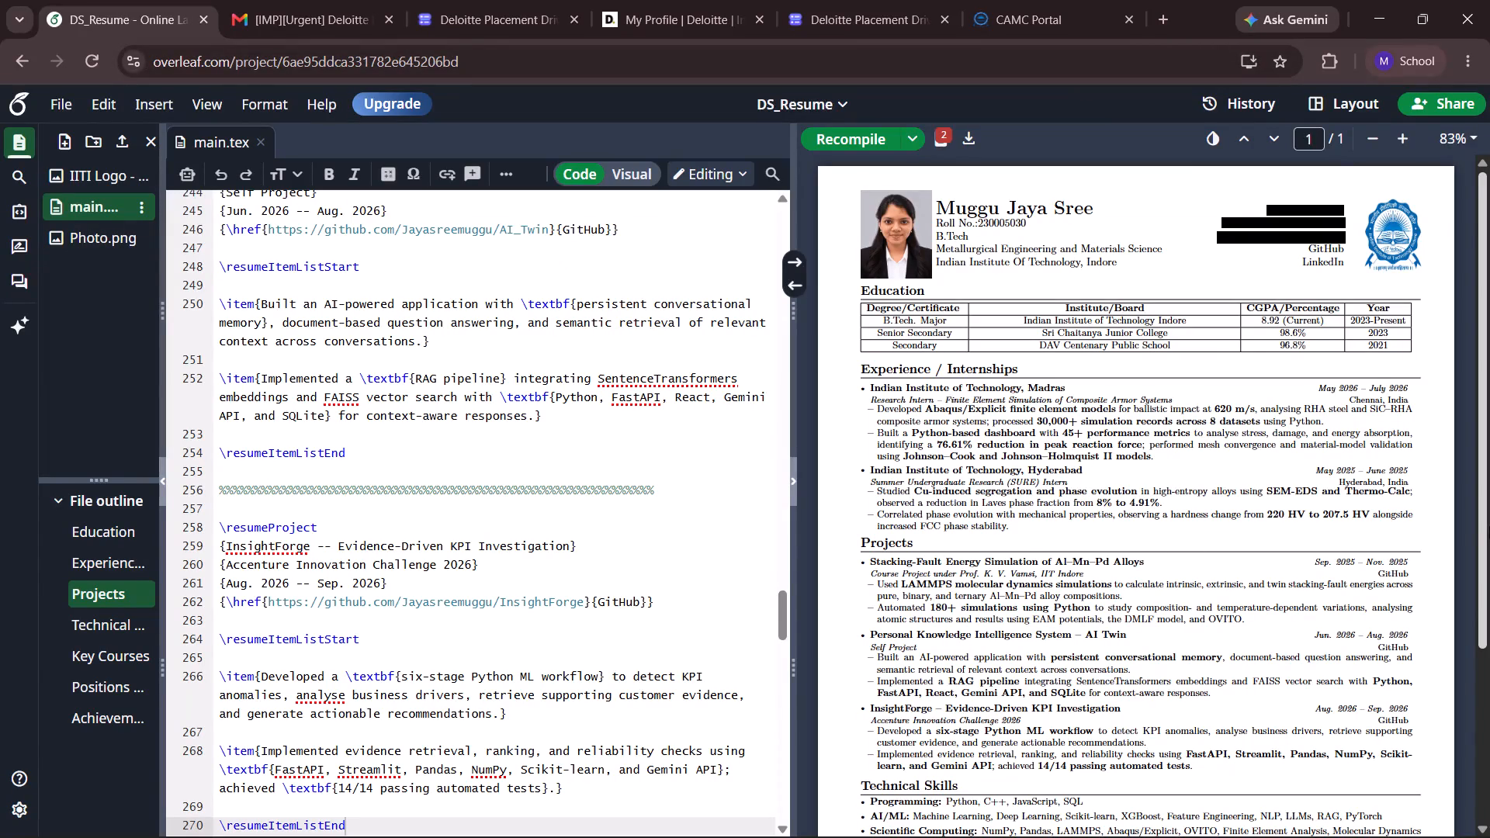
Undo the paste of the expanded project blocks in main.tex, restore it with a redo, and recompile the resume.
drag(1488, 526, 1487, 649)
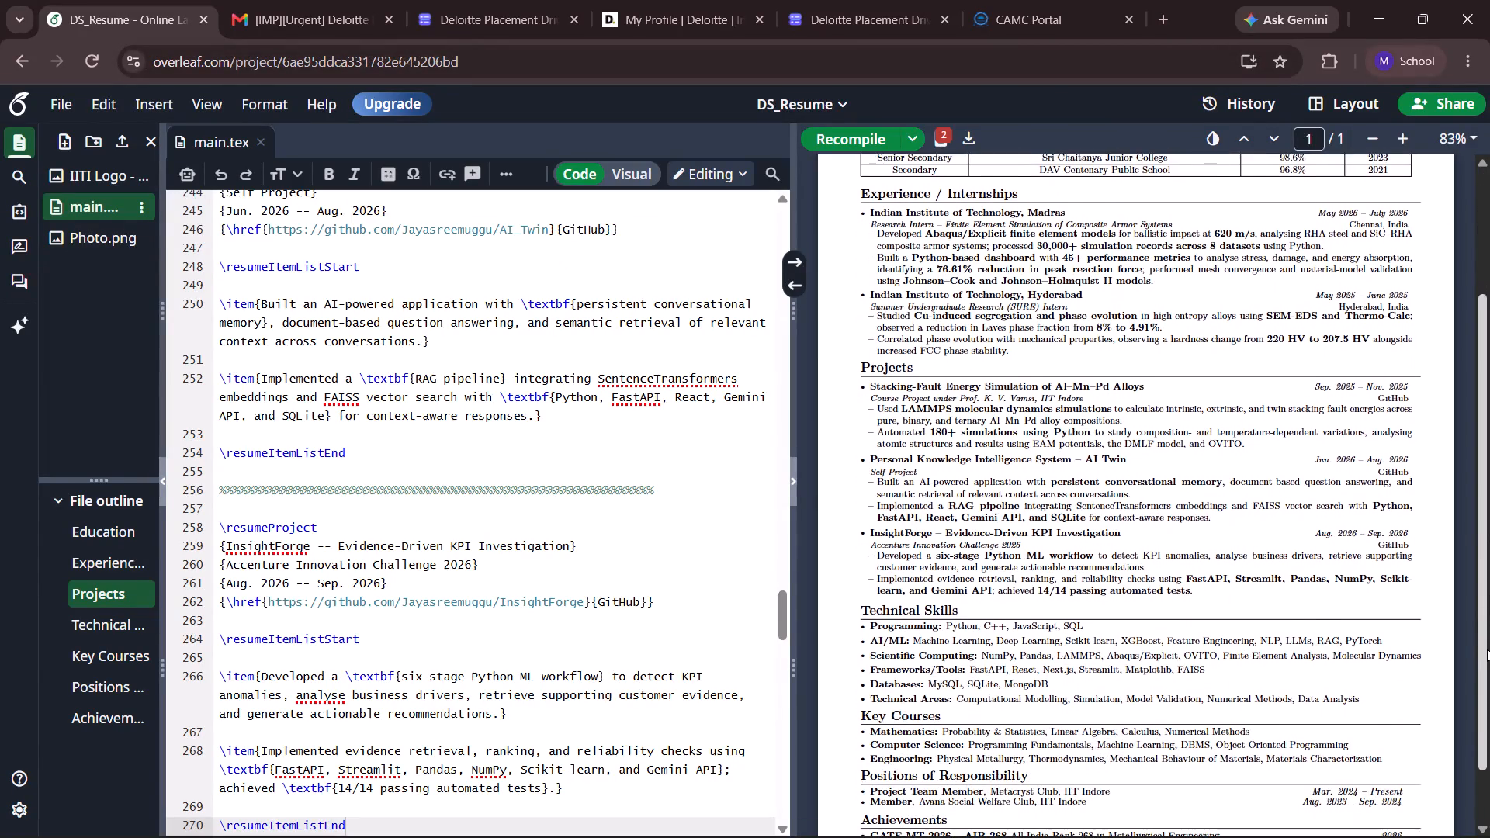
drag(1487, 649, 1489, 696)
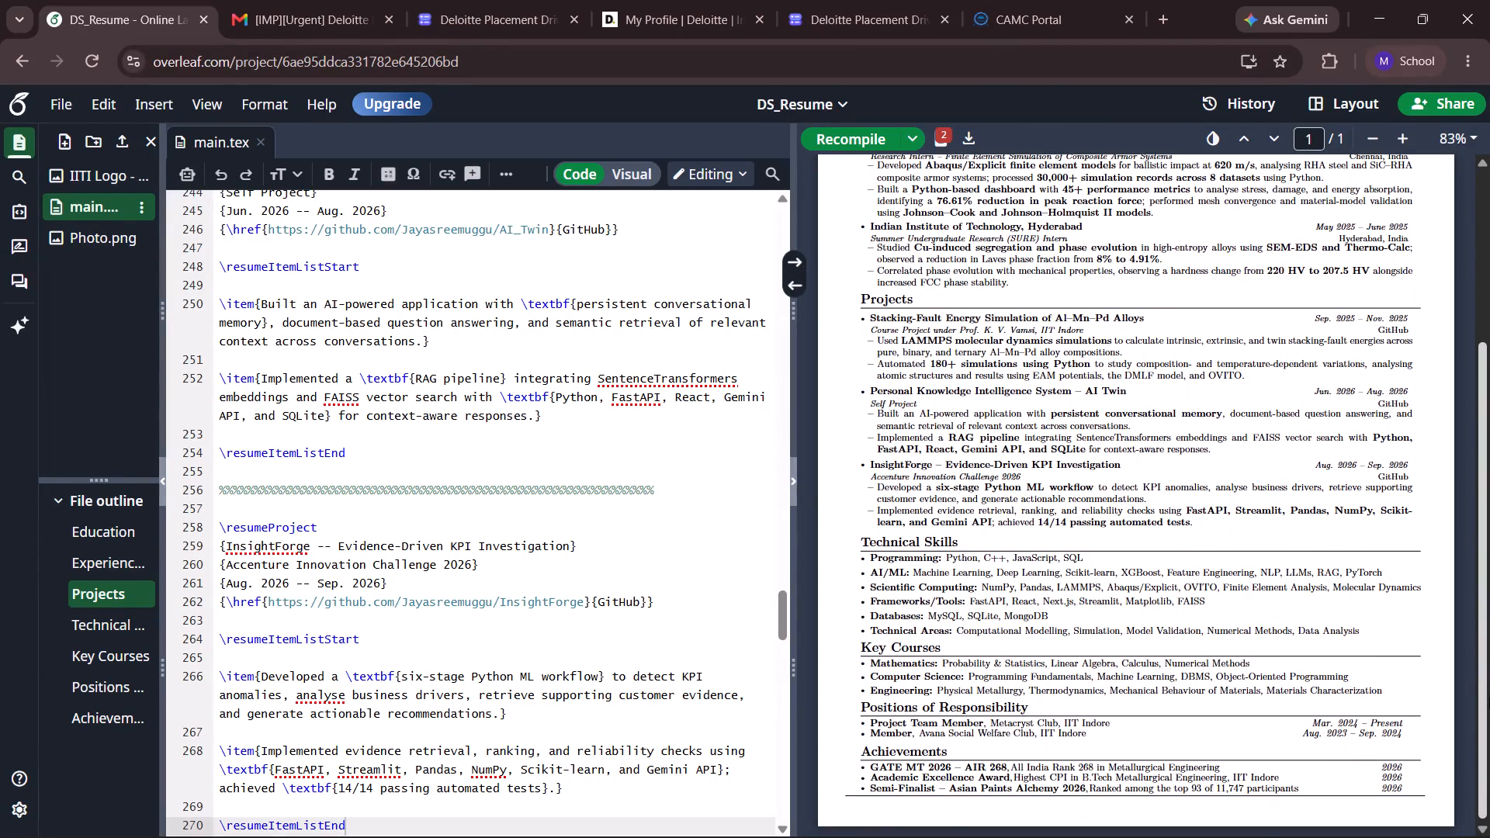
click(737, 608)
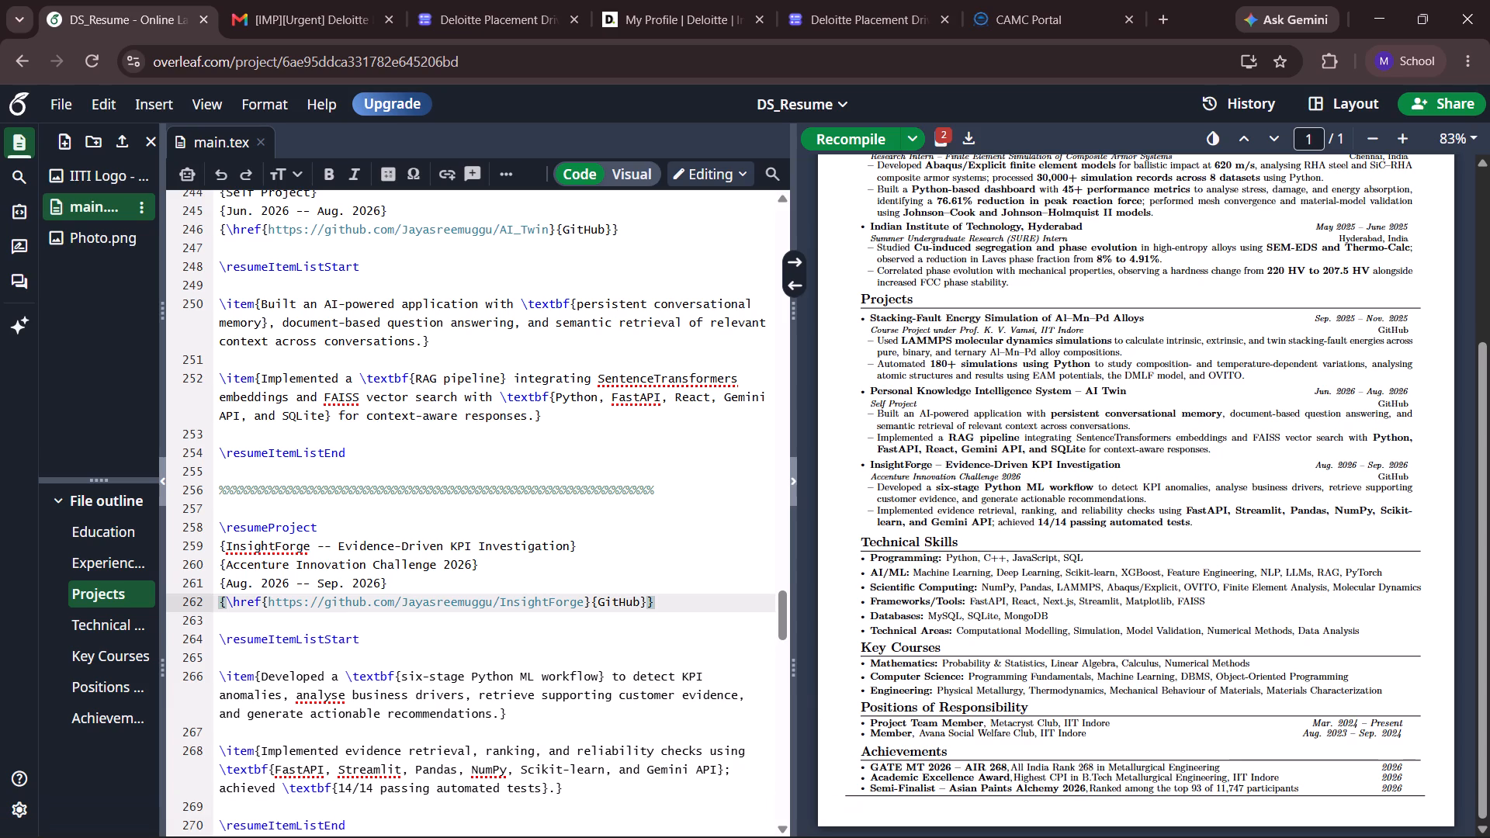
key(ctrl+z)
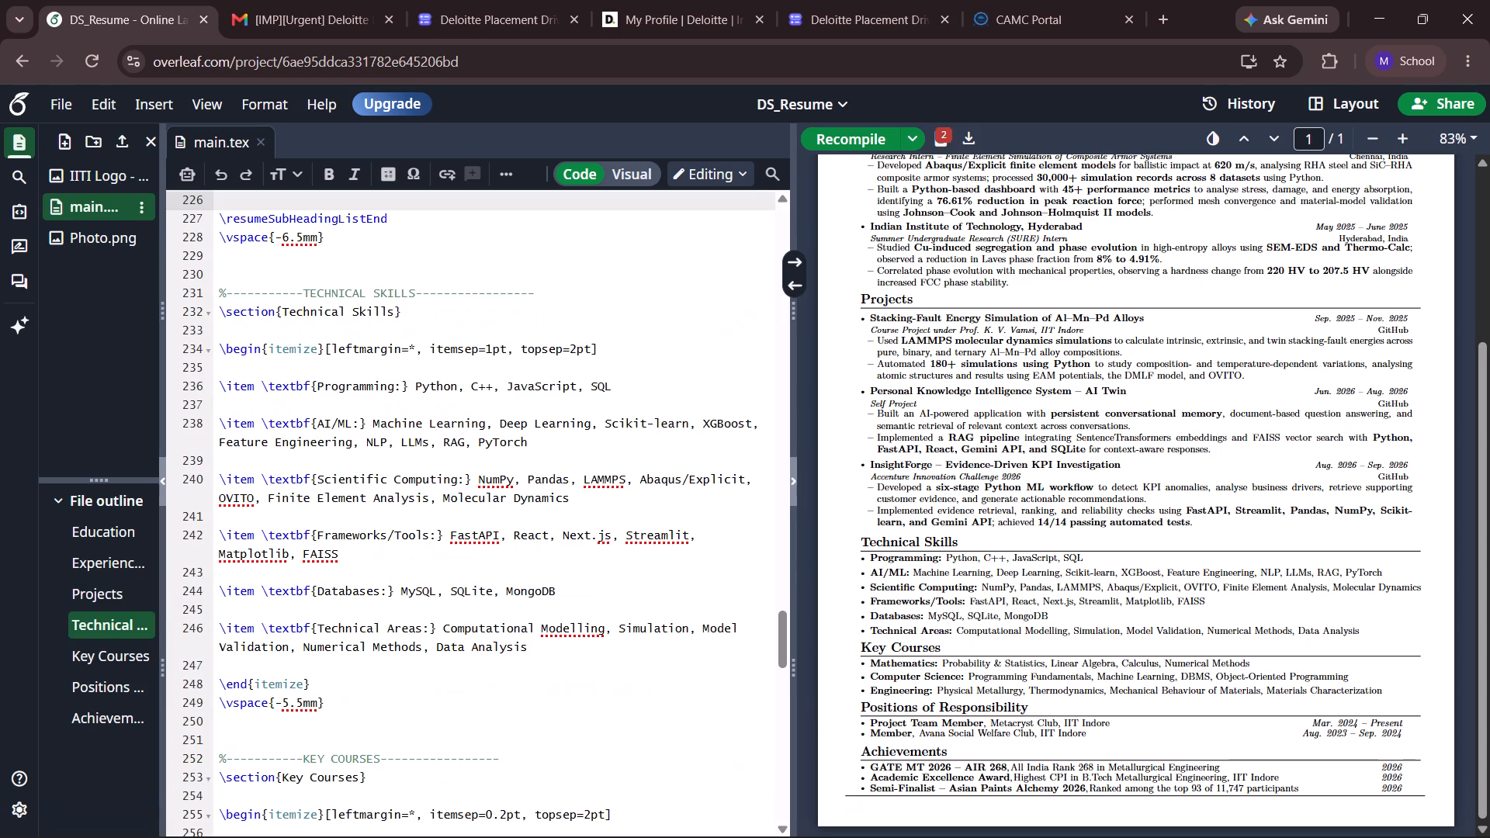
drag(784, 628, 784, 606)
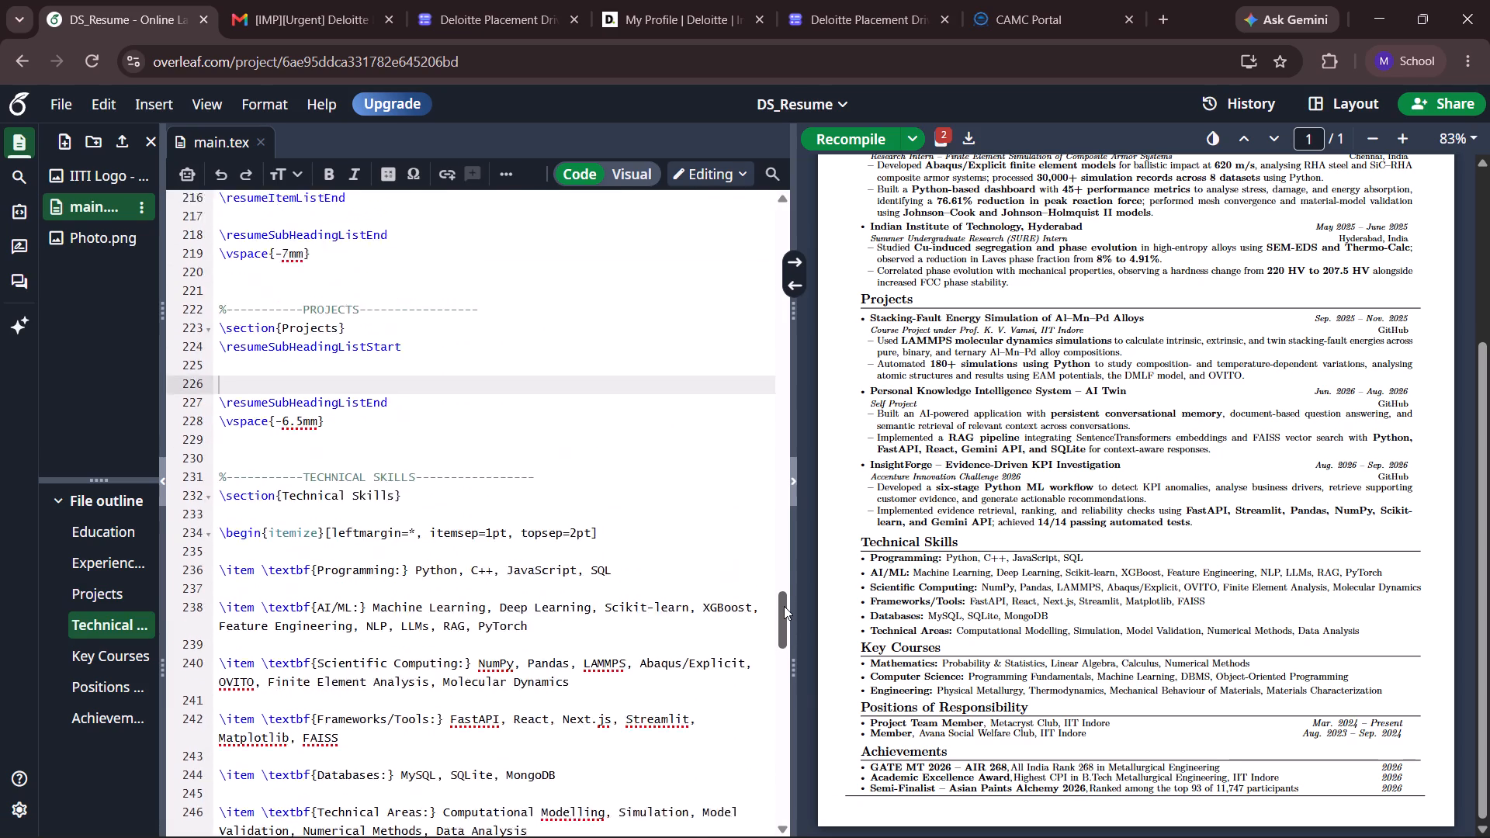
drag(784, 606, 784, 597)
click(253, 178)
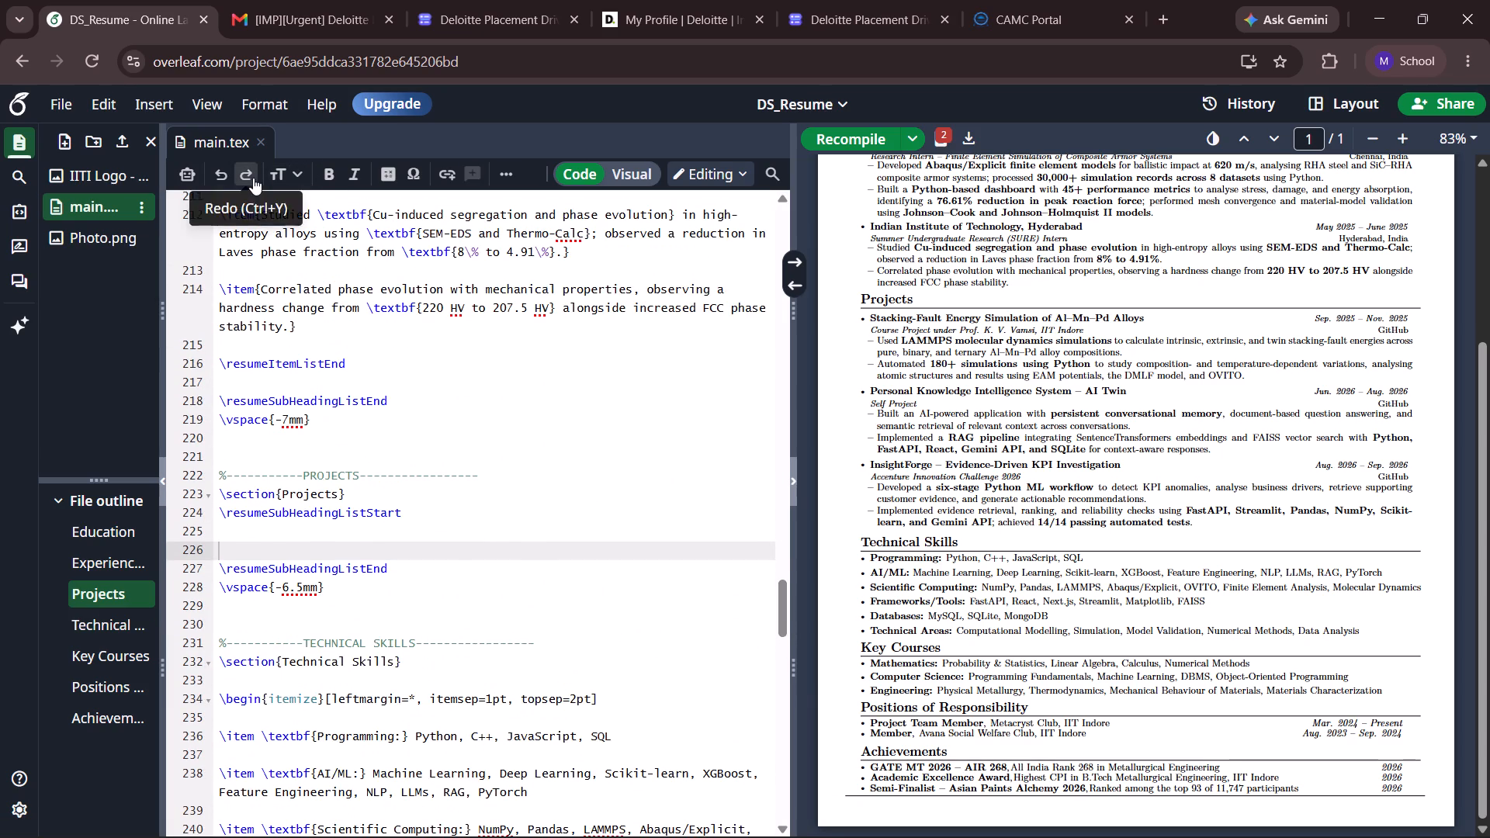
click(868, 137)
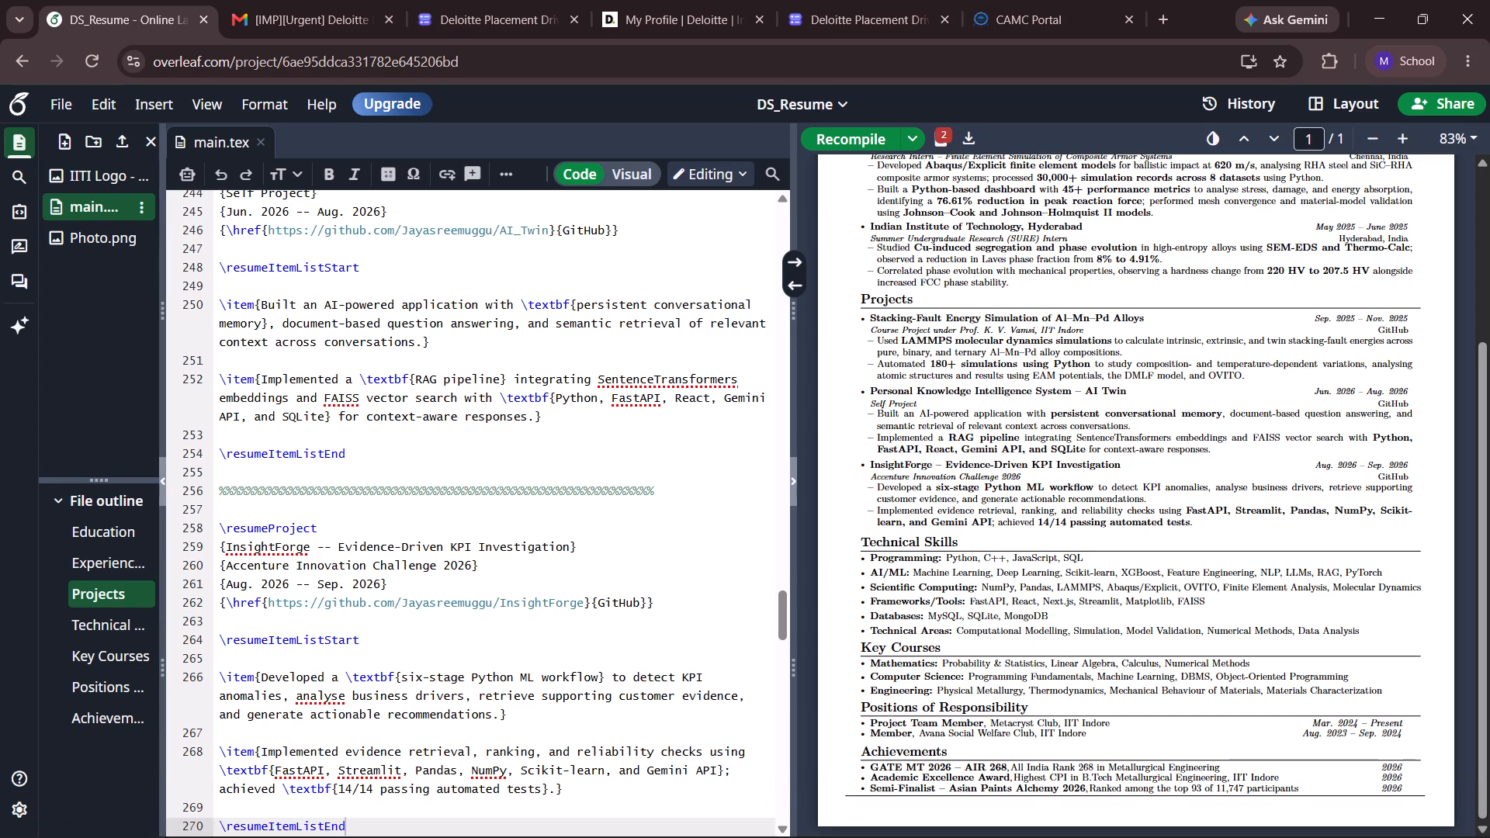
Search Google in a new tab for "numpy pandas can i add in frameworkd and tools".
click(1163, 16)
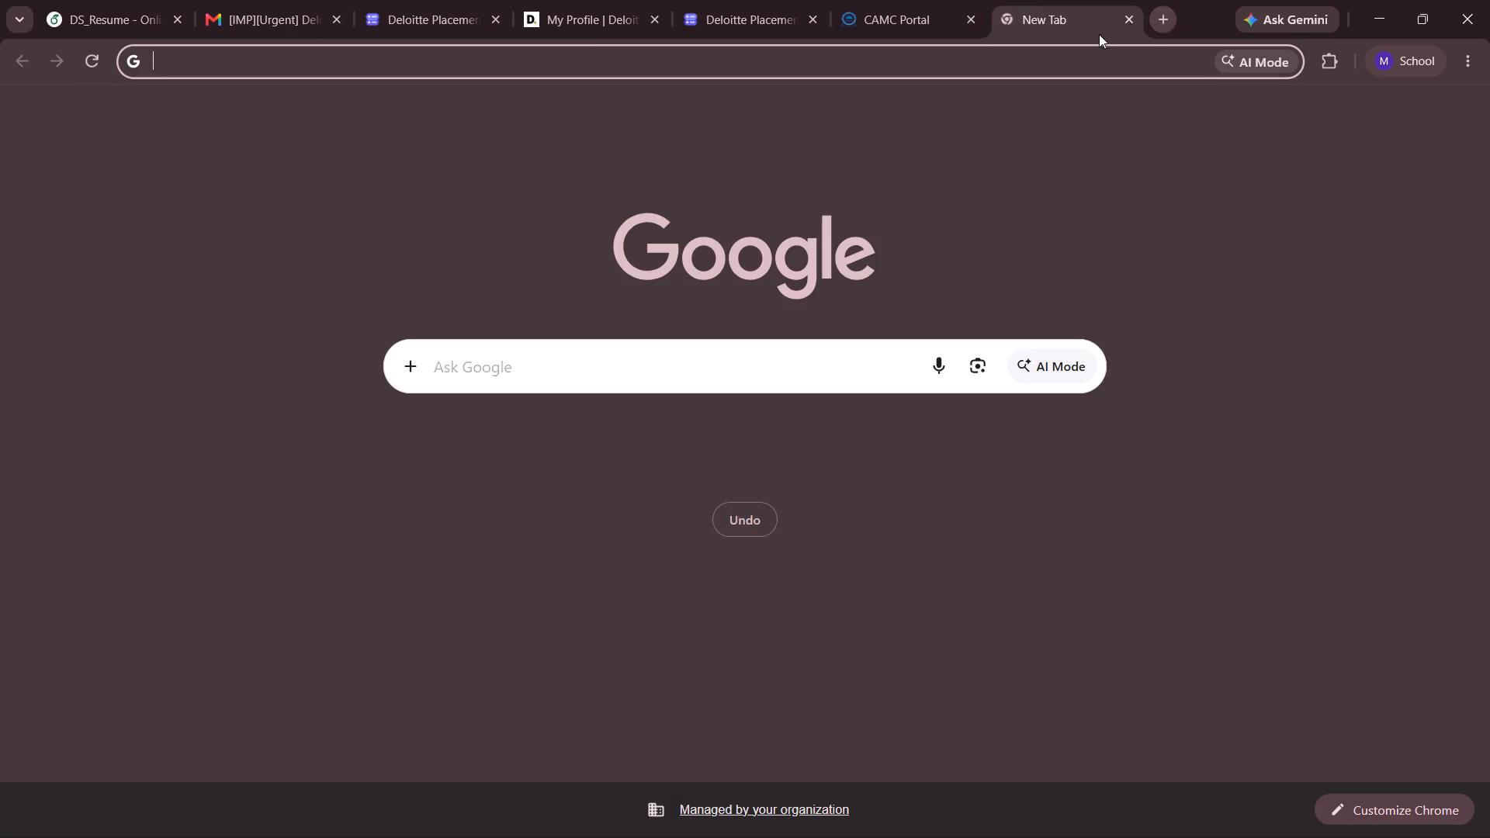
click(1084, 58)
text(numpy pandas can i add in framewo)
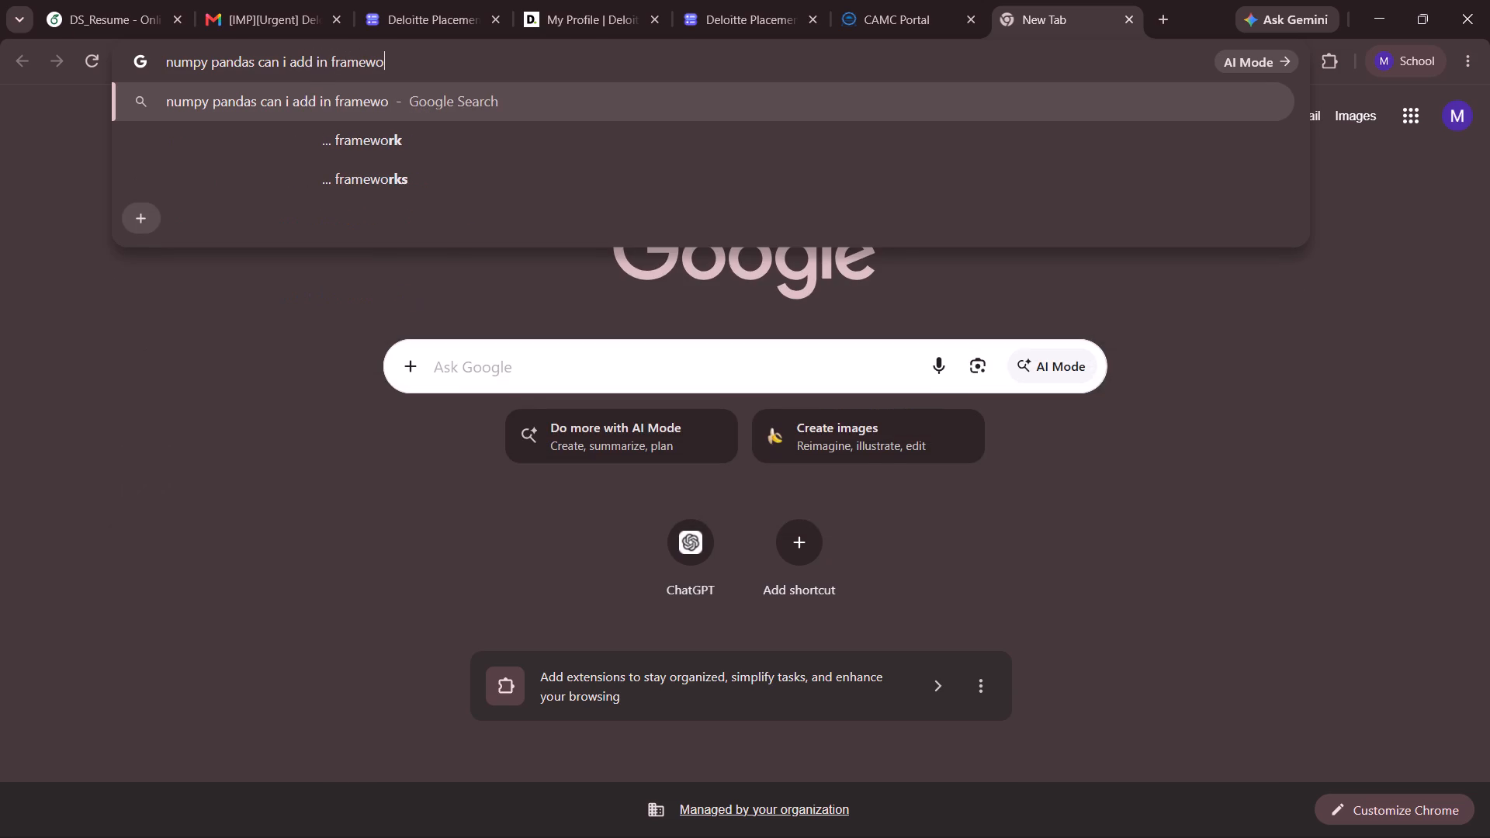
text(rkd and tools)
key(Return)
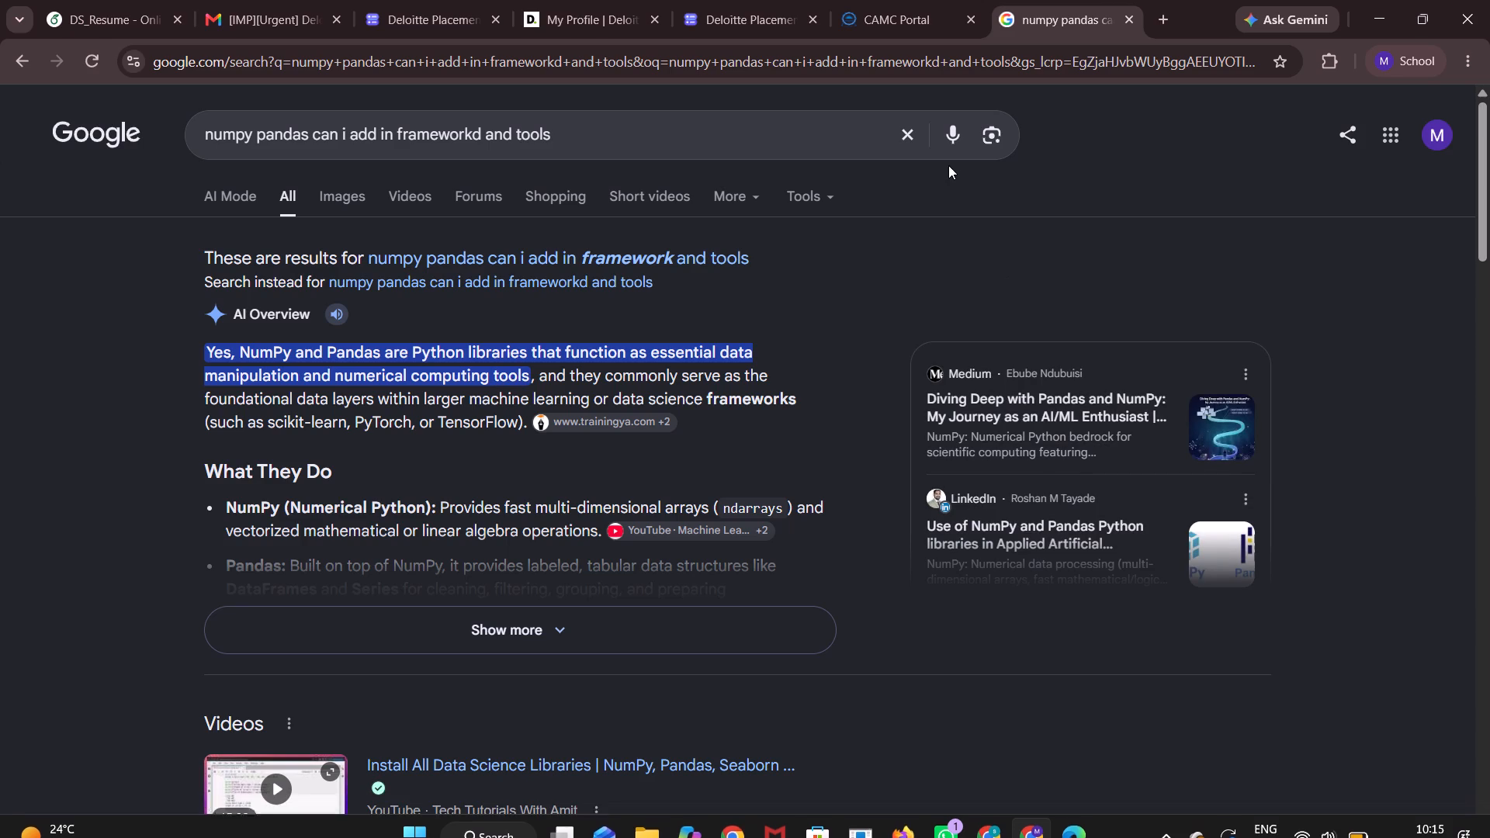
Switch to the Deloitte My Profile page and check the status of the submitted applications under Job information.
click(113, 0)
click(561, 9)
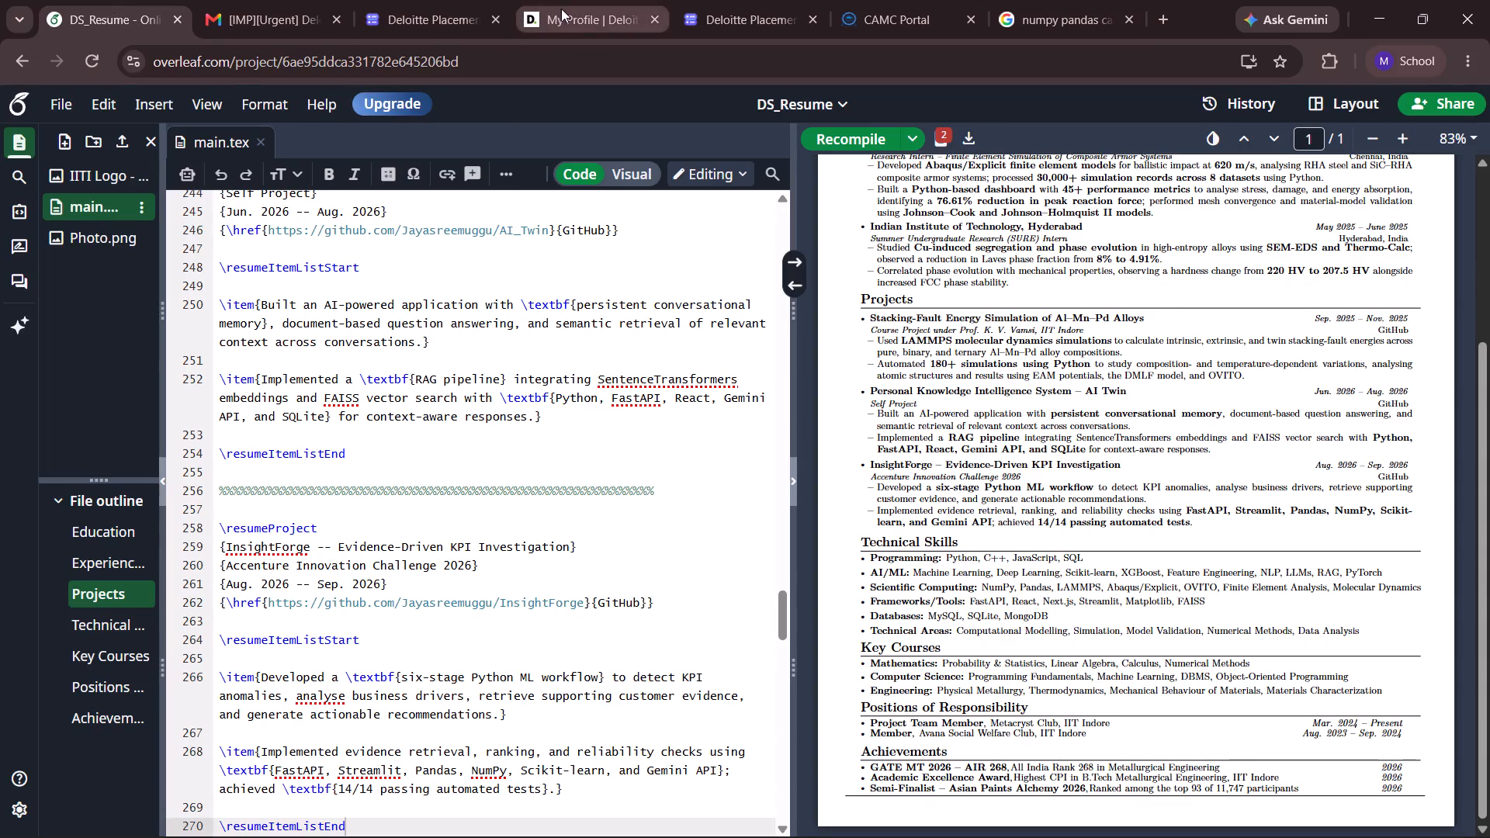
drag(1489, 223, 1489, 611)
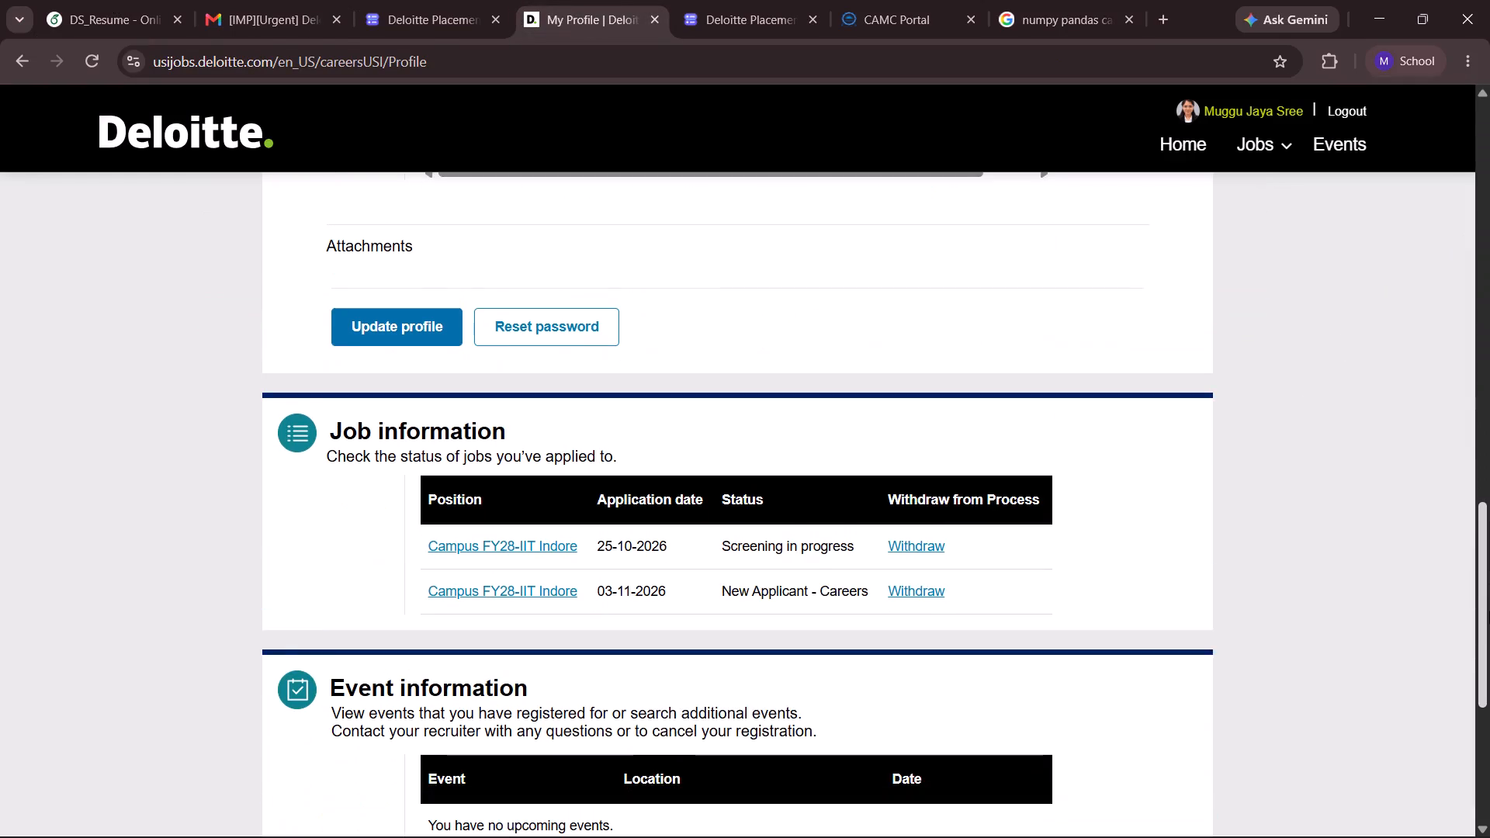
drag(1489, 611, 1489, 617)
click(1242, 514)
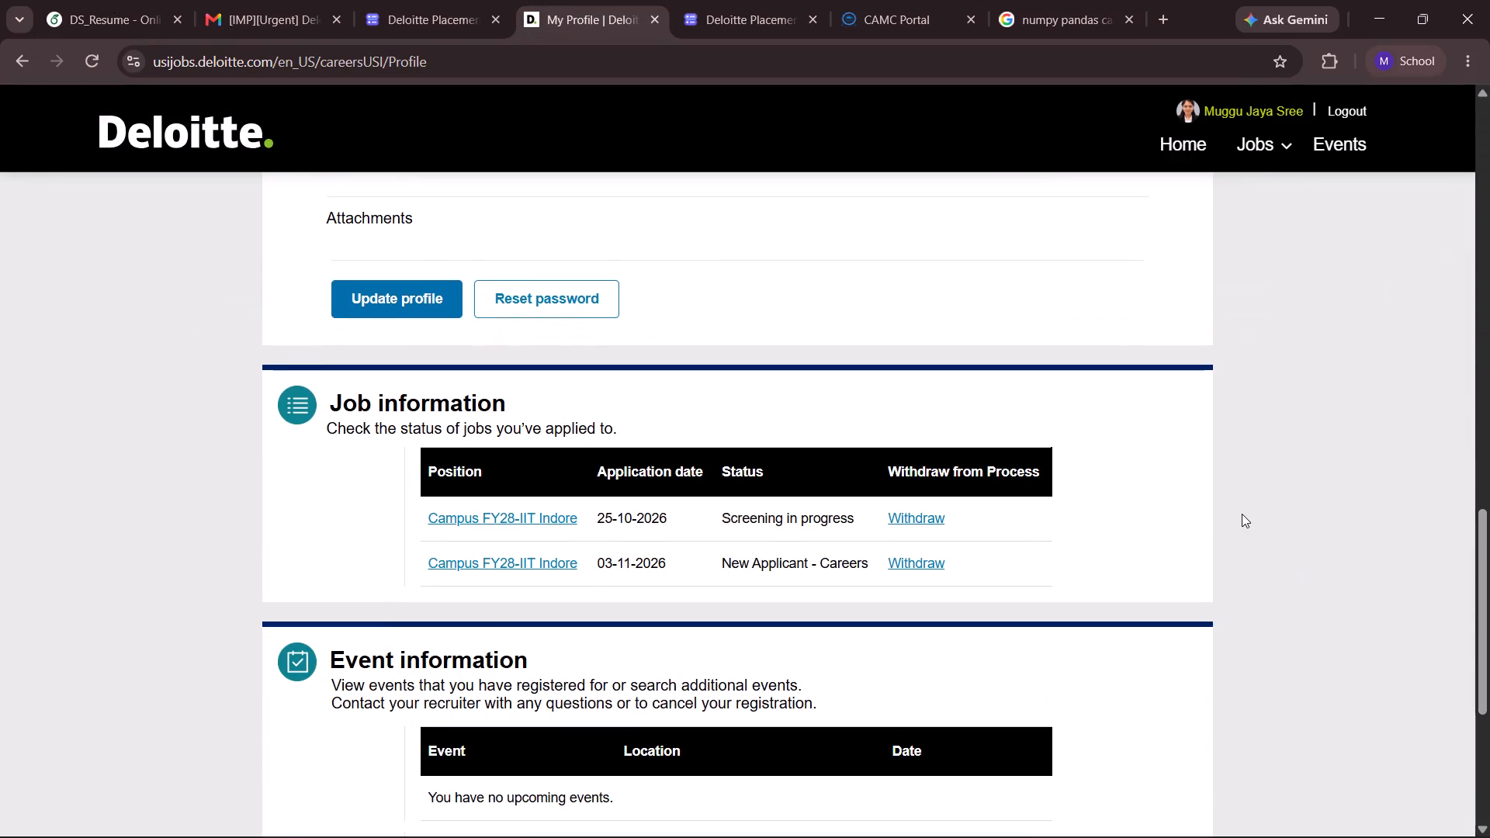
right_click(1242, 514)
click(1028, 99)
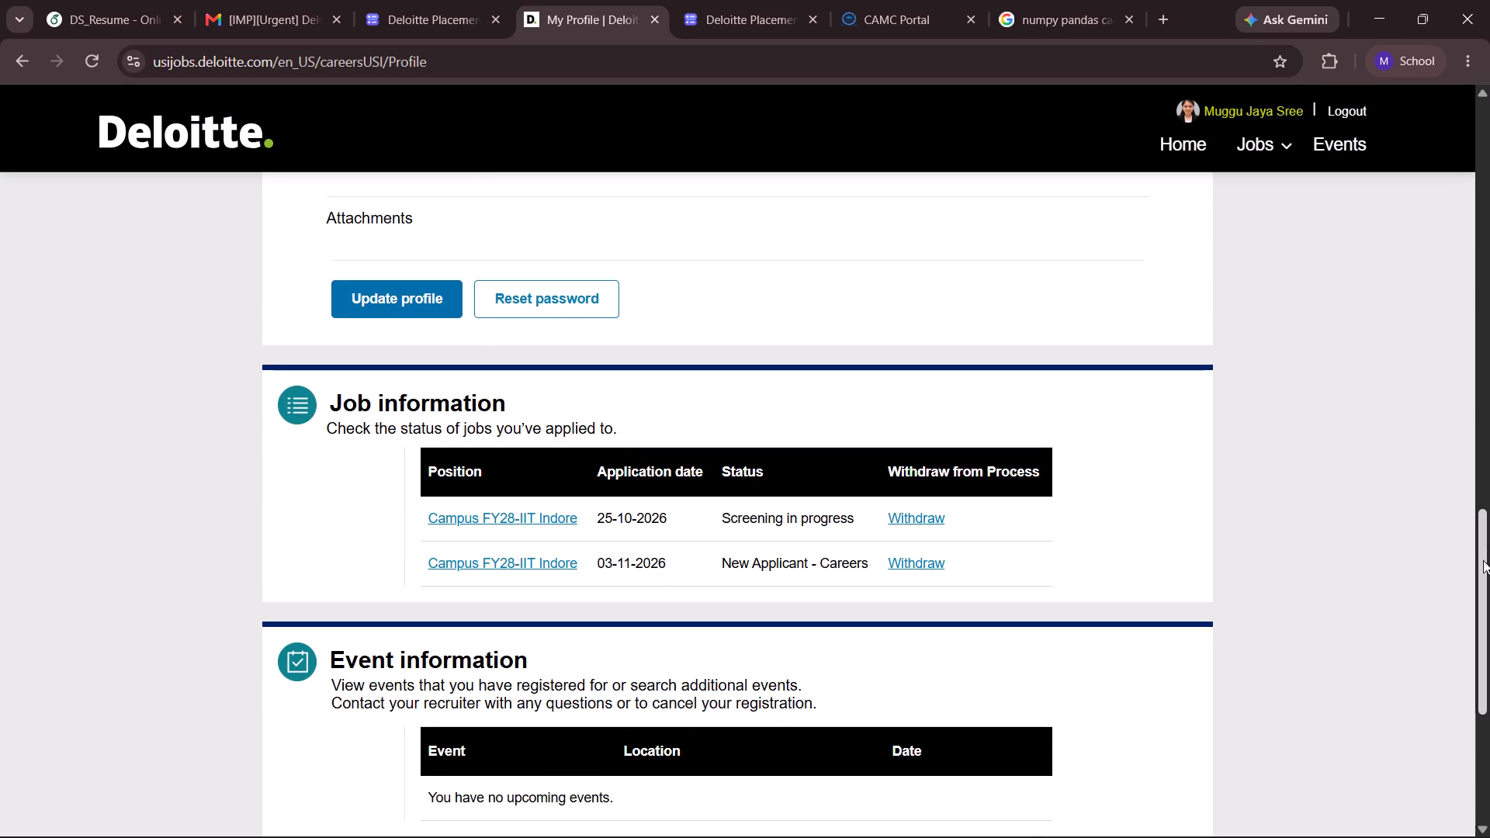
drag(1486, 591, 1489, 623)
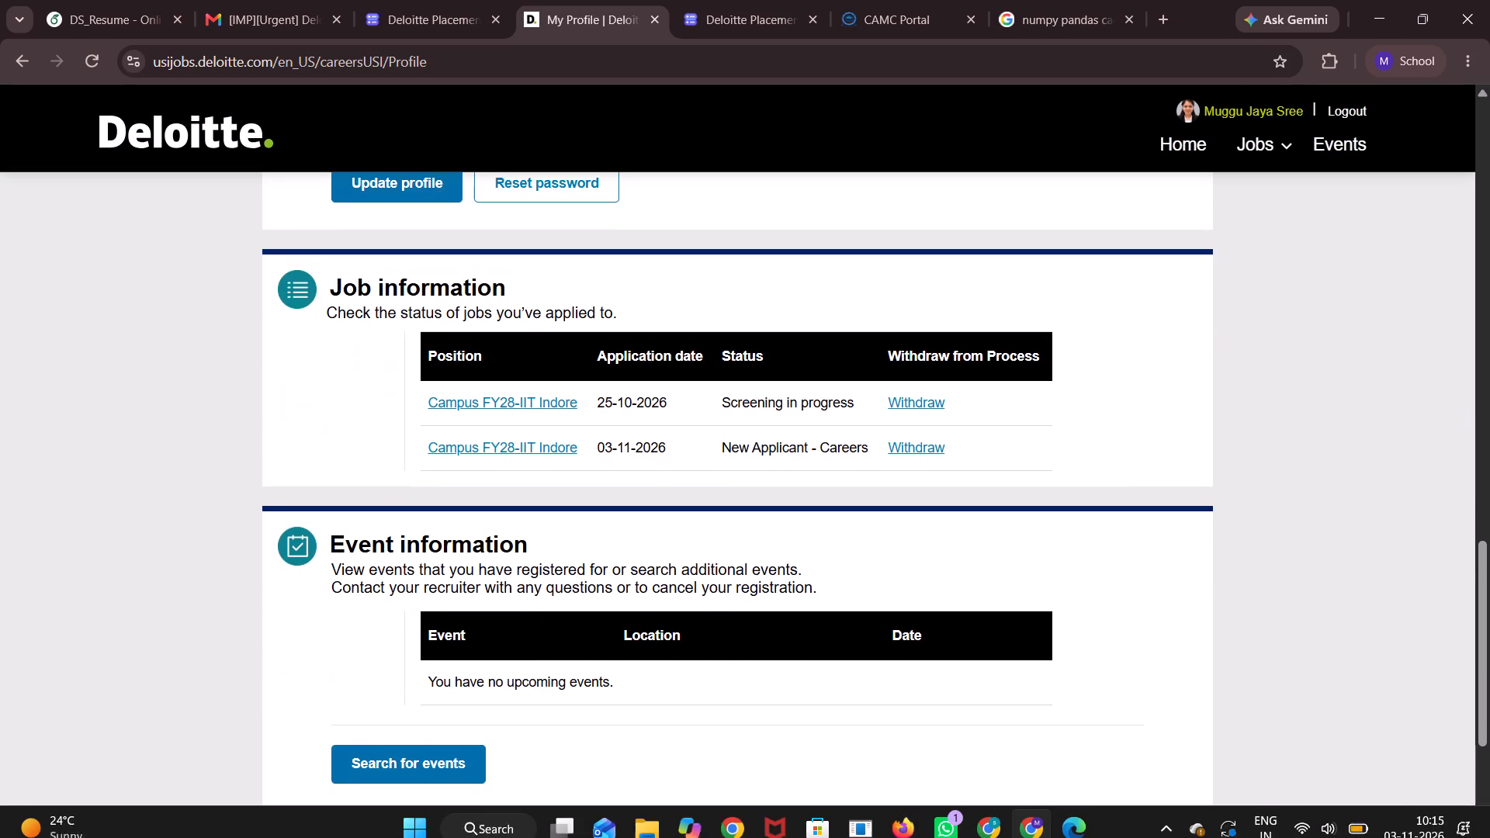
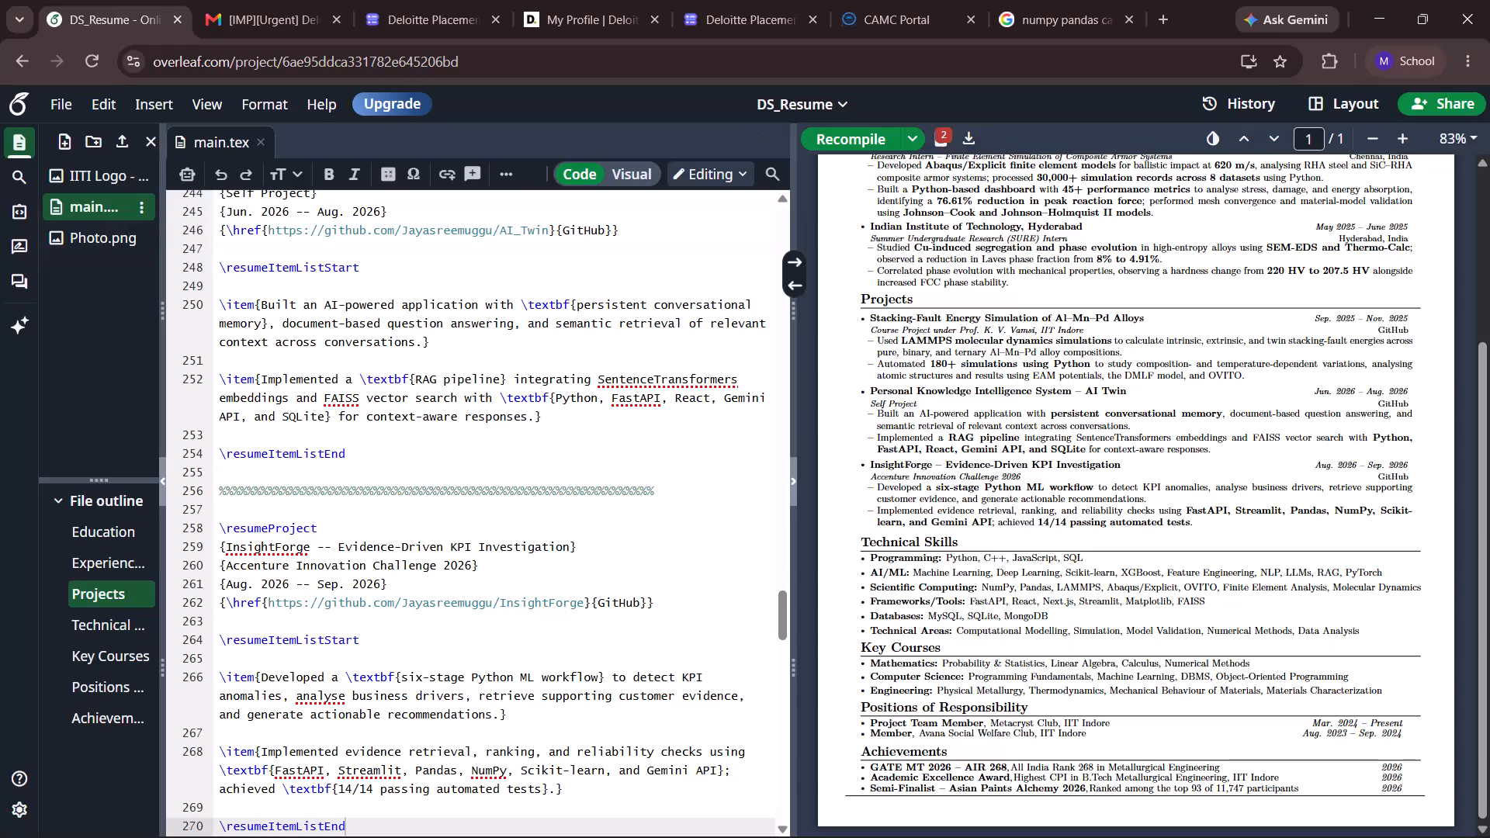
Move "NumPy, Pandas," from the Scientific Computing skills line to the start of the Frameworks/Tools line in main.tex.
click(715, 348)
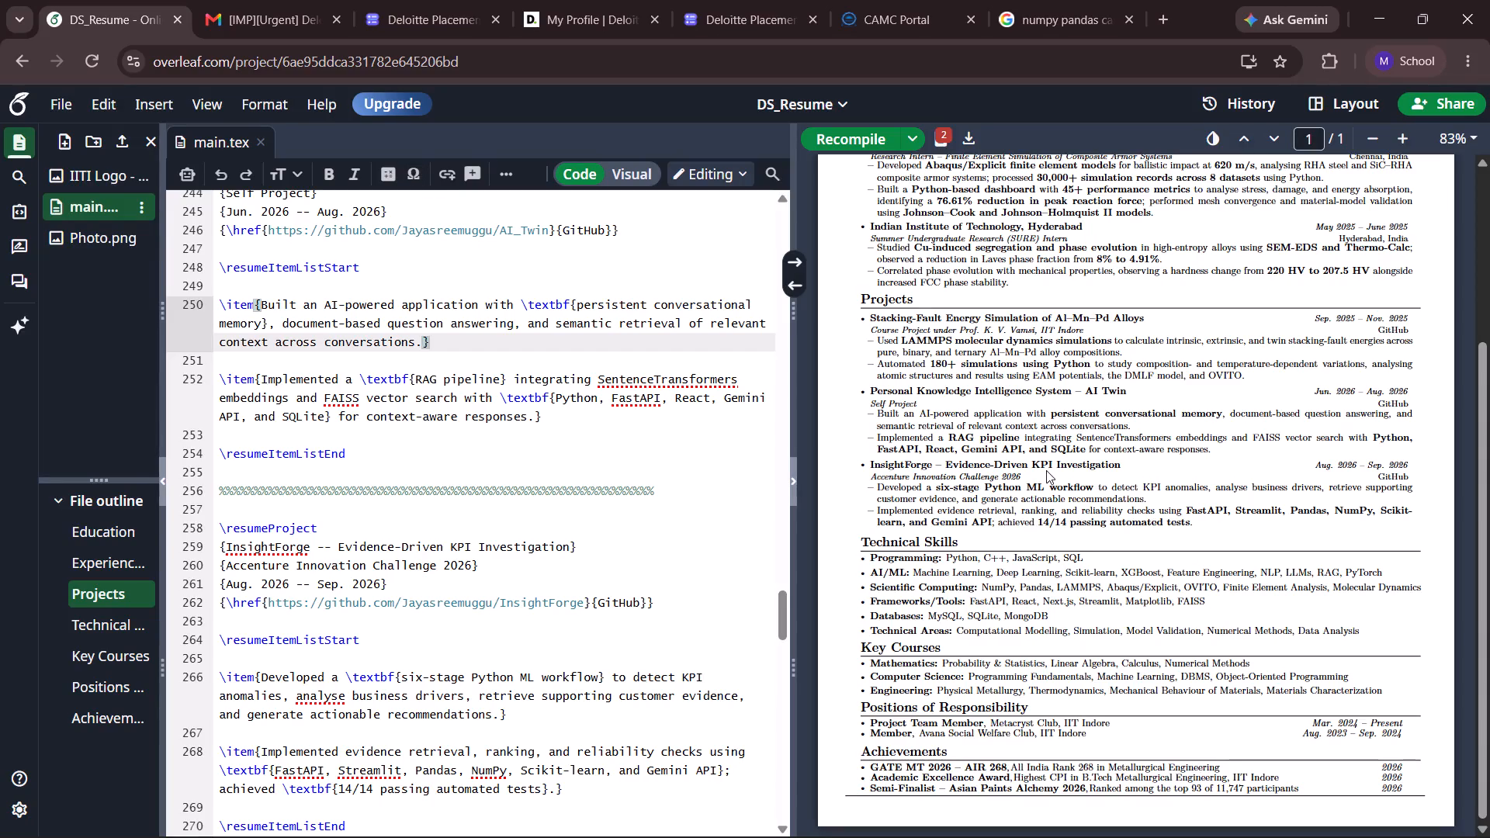
drag(1489, 406, 1489, 410)
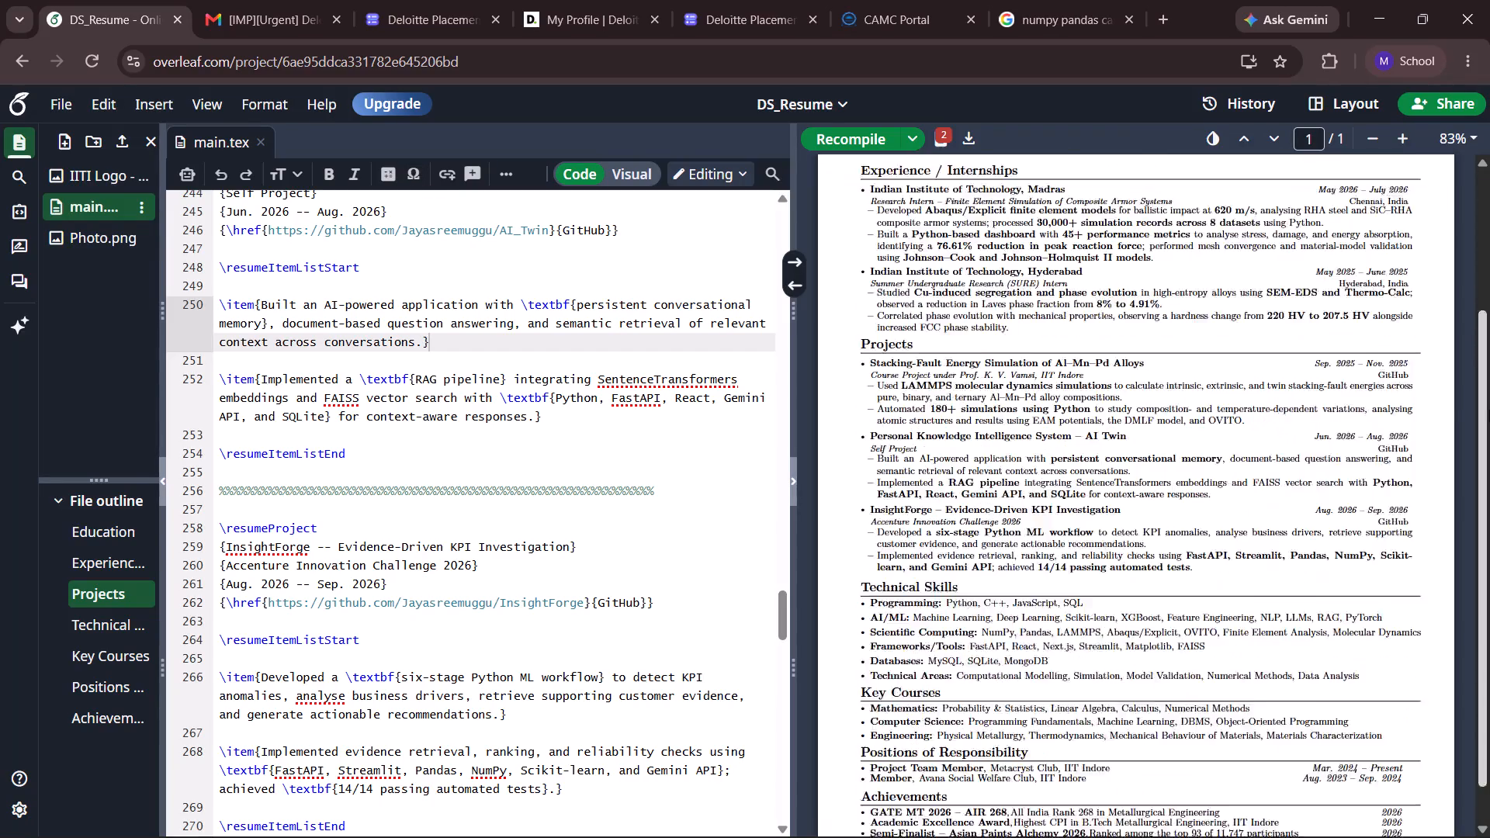
drag(1489, 410, 1489, 462)
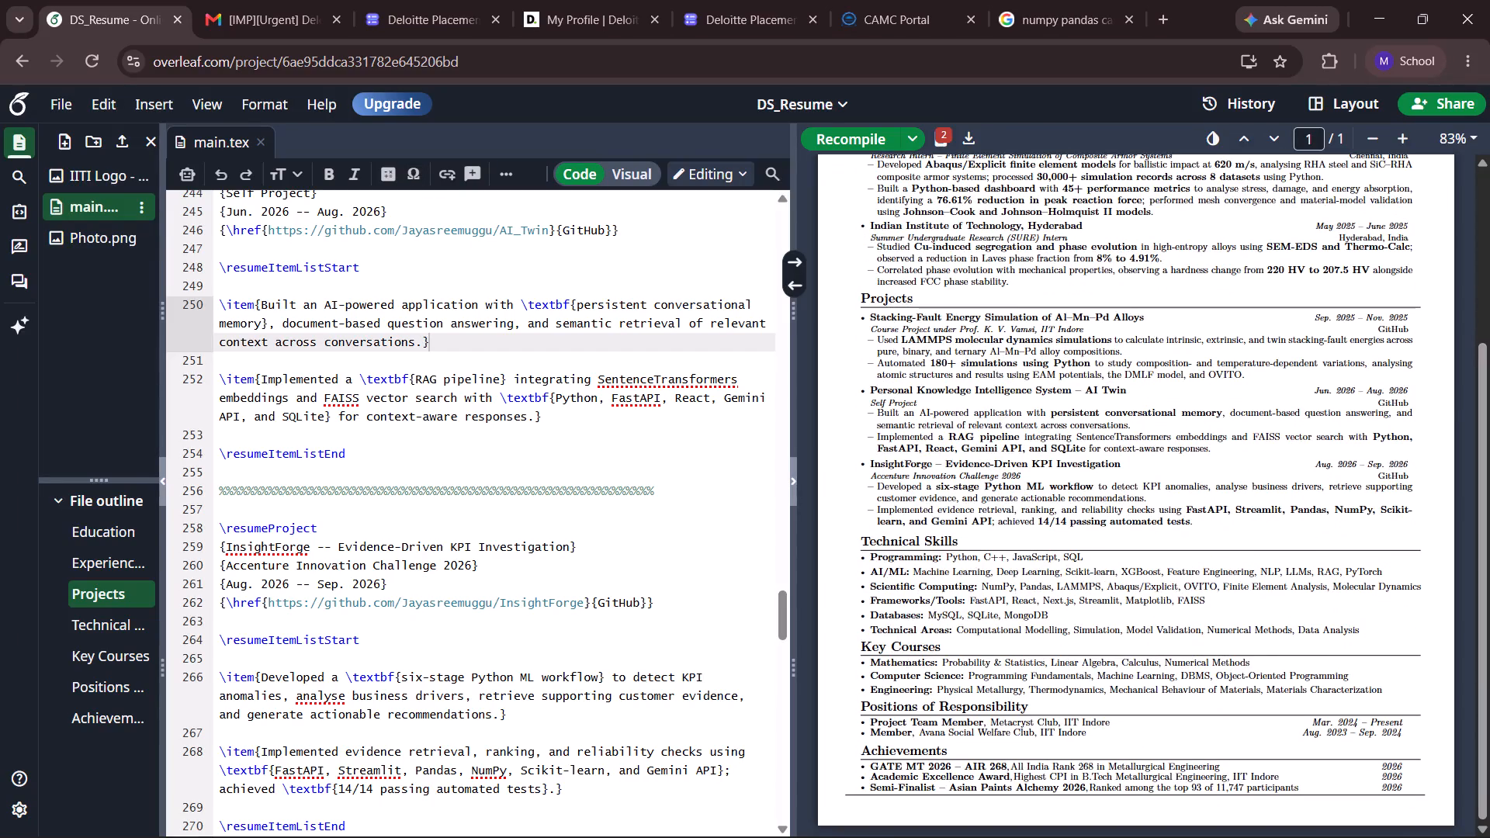
drag(787, 611, 799, 684)
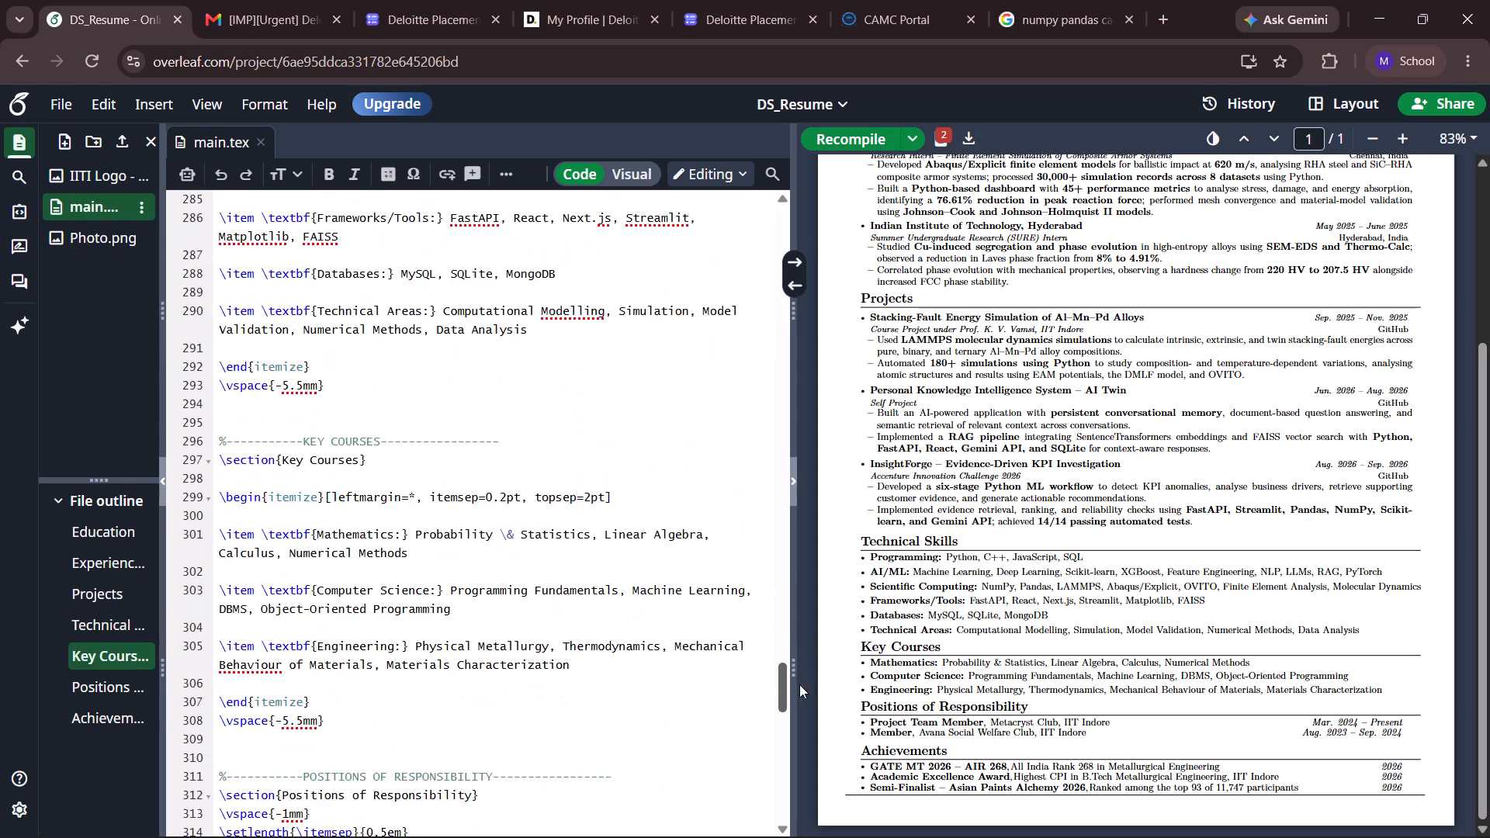
drag(799, 684, 791, 656)
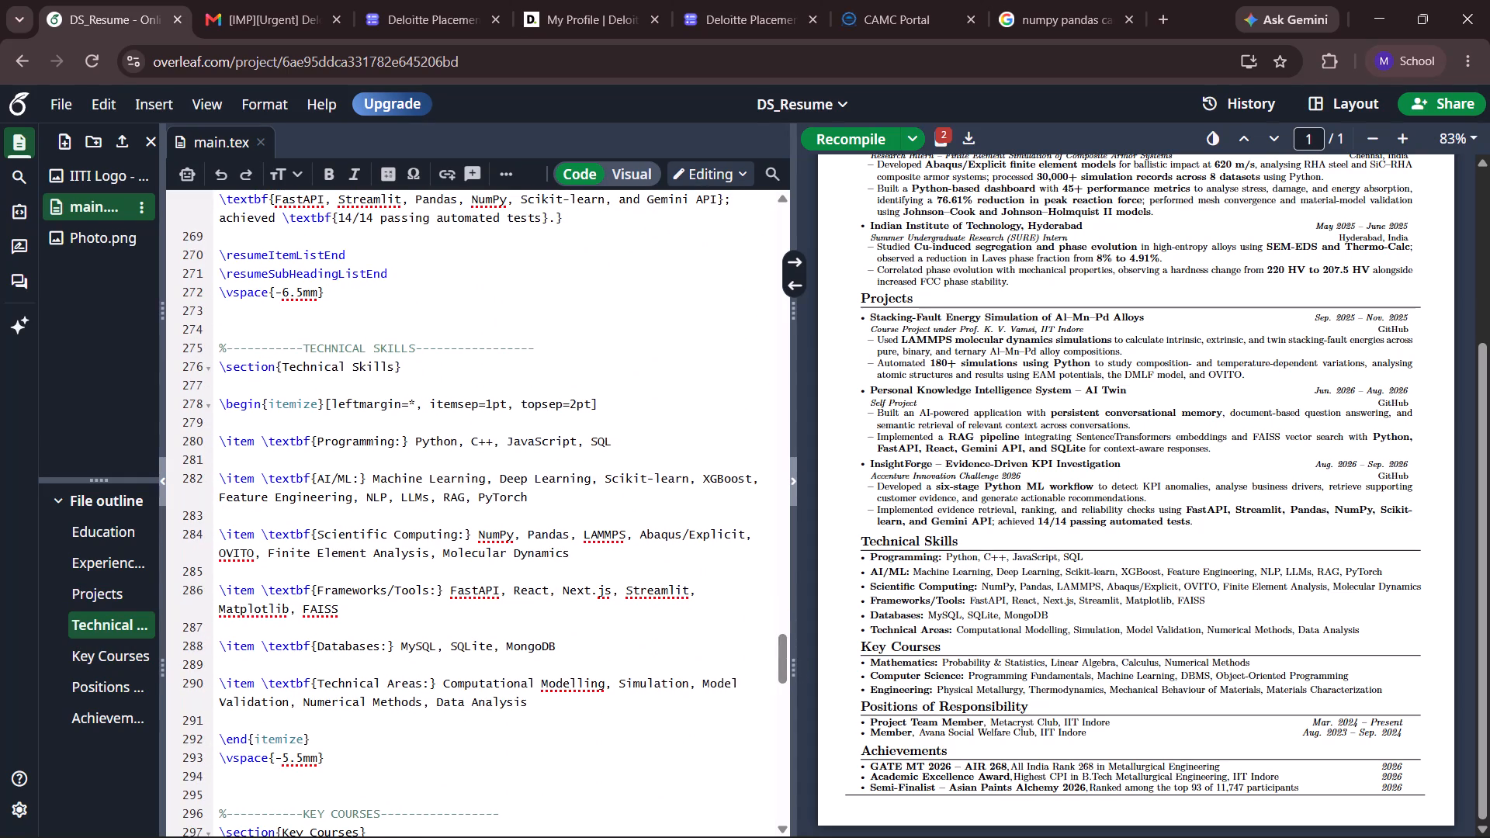
drag(482, 529, 578, 535)
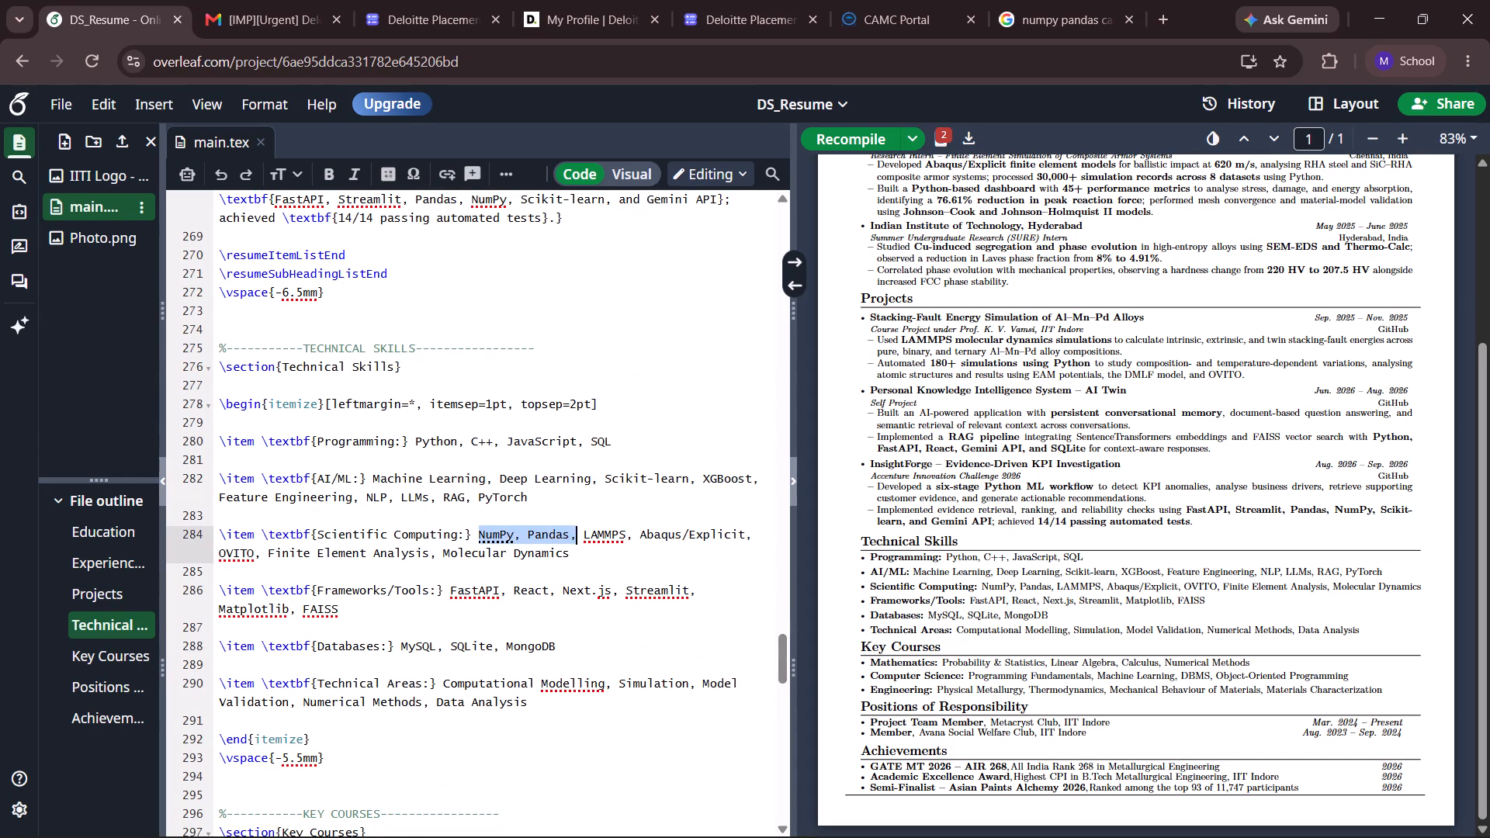
key(ctrl+c)
key(BackSpace)
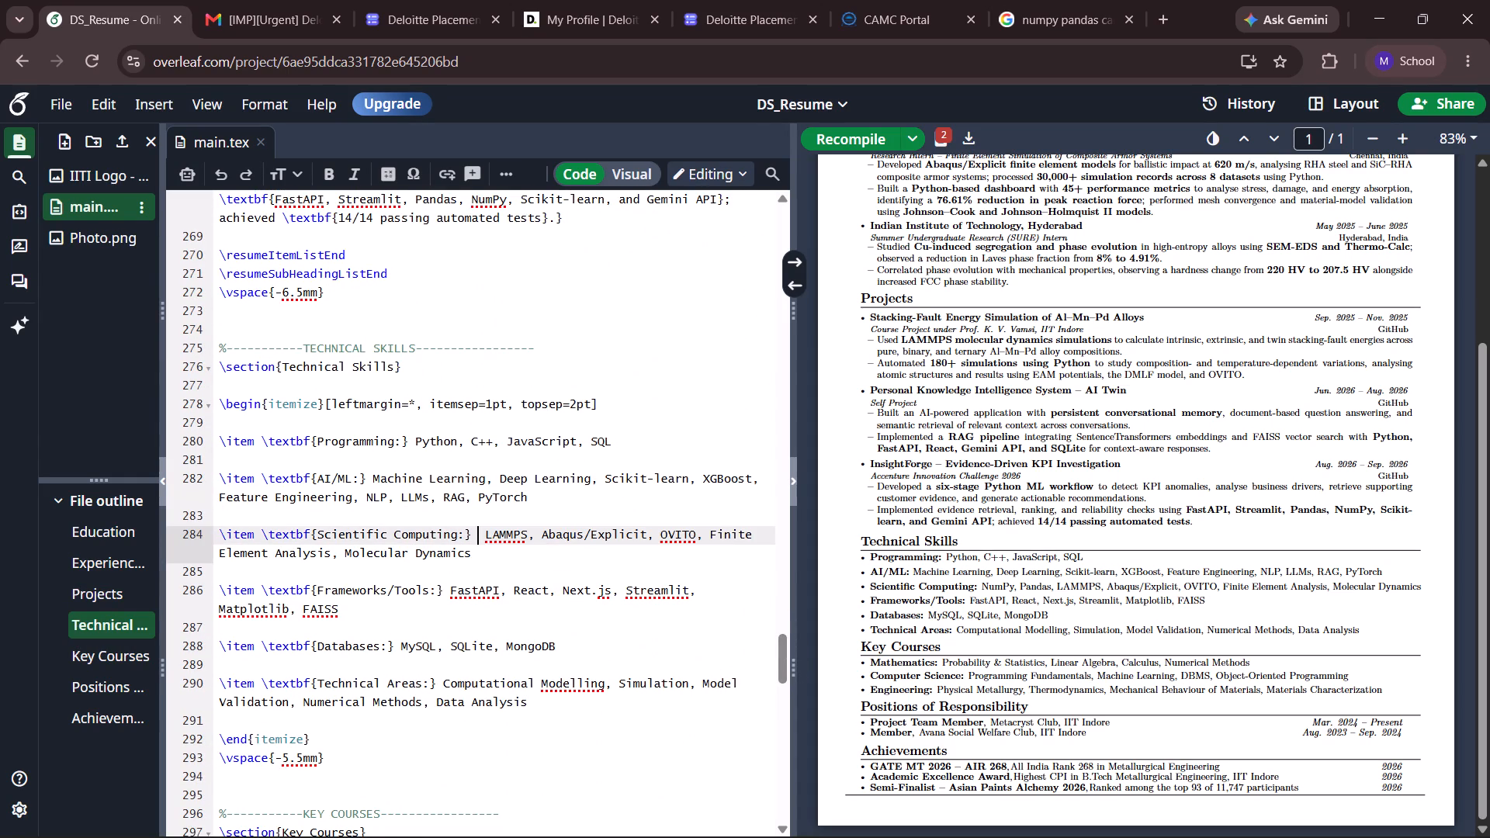
click(348, 606)
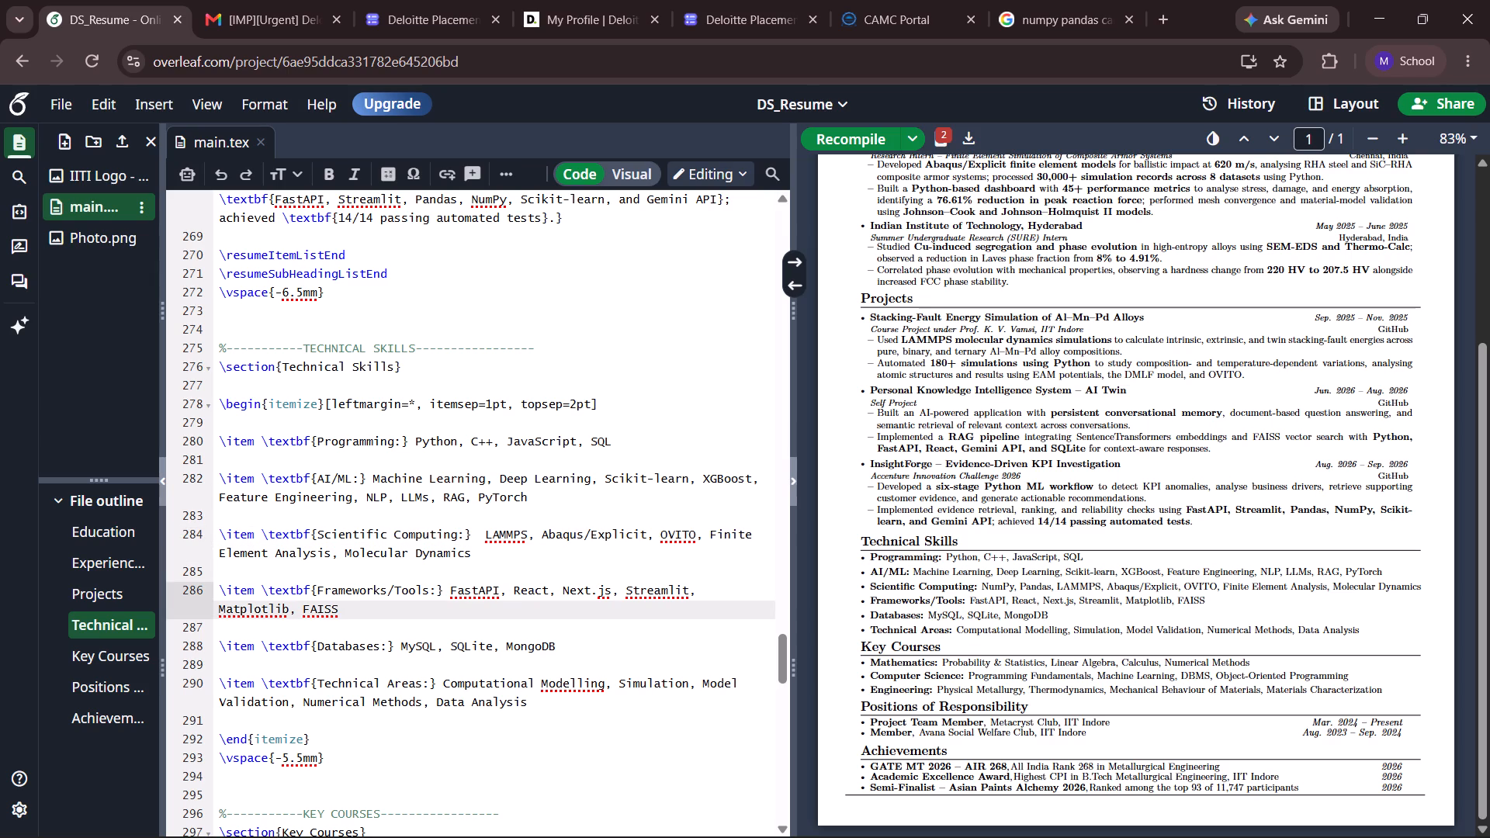
text(,)
key(space)
key(BackSpace)
key(BackSpace)
click(449, 588)
key(ctrl+v)
key(space)
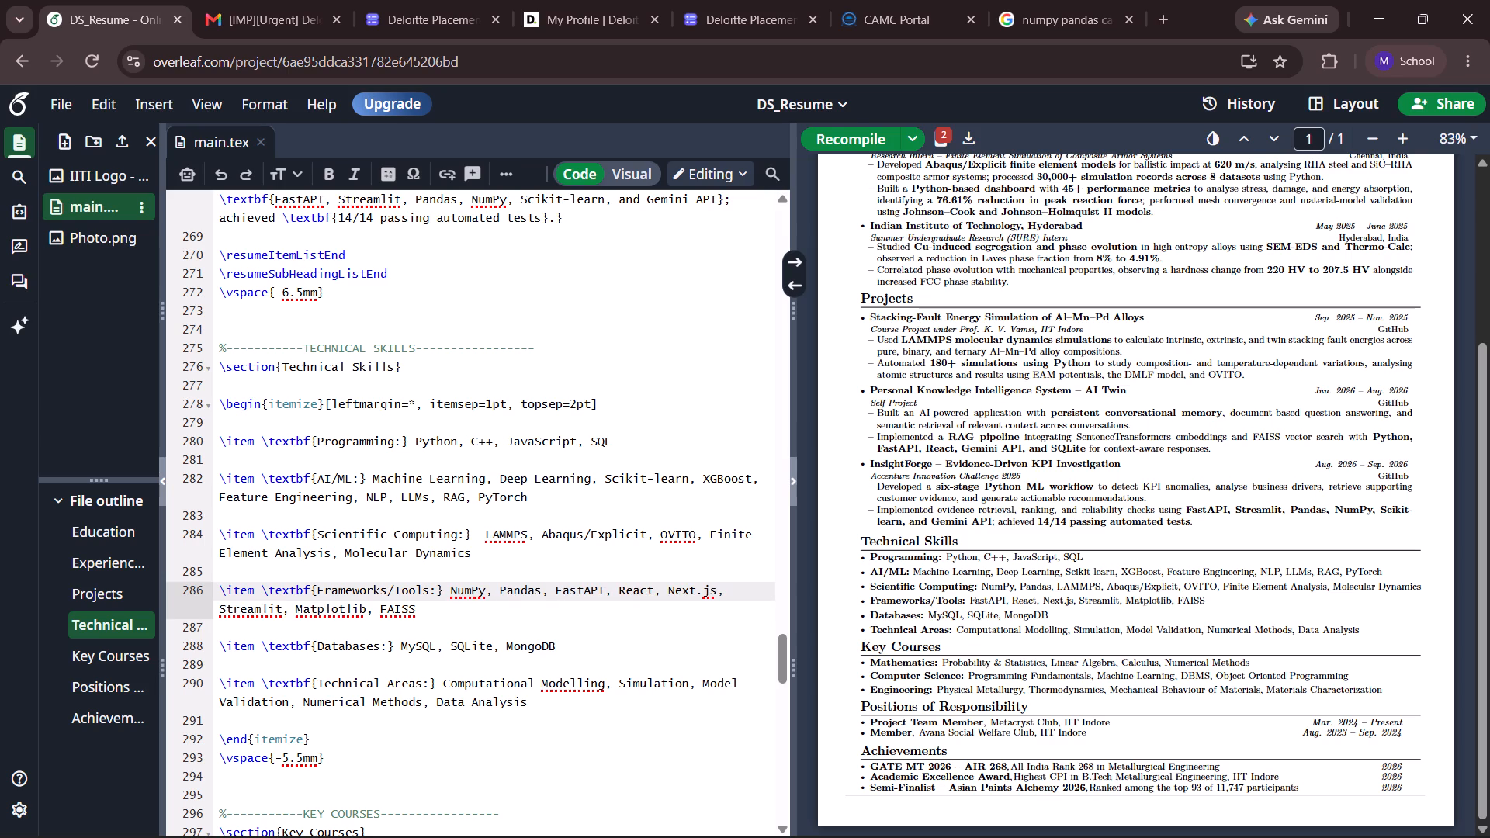
Recompile the resume and check the Technical Skills section in the PDF preview.
click(831, 145)
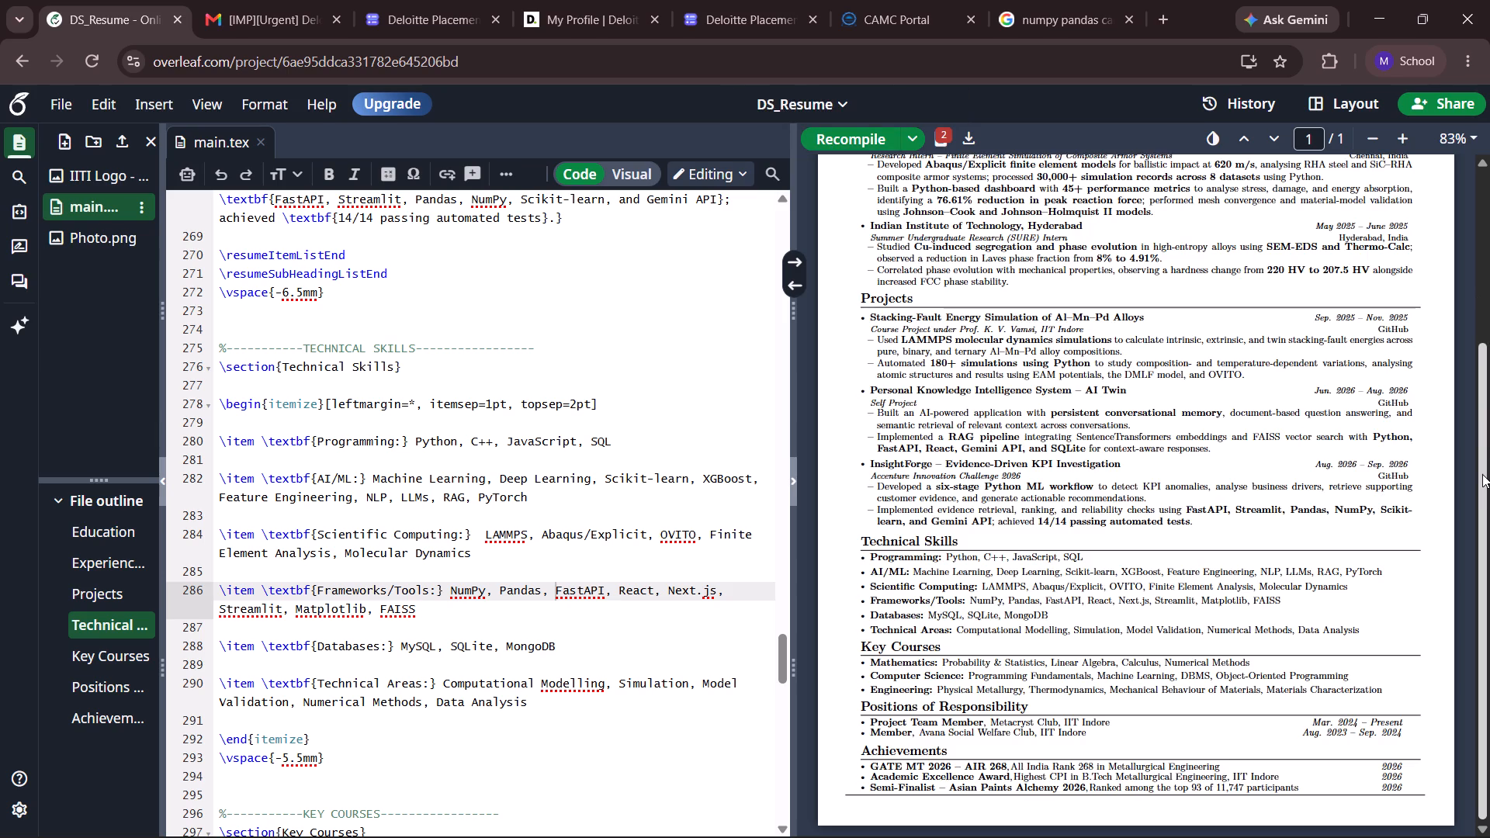
drag(1482, 474, 1478, 483)
drag(1478, 483, 1486, 536)
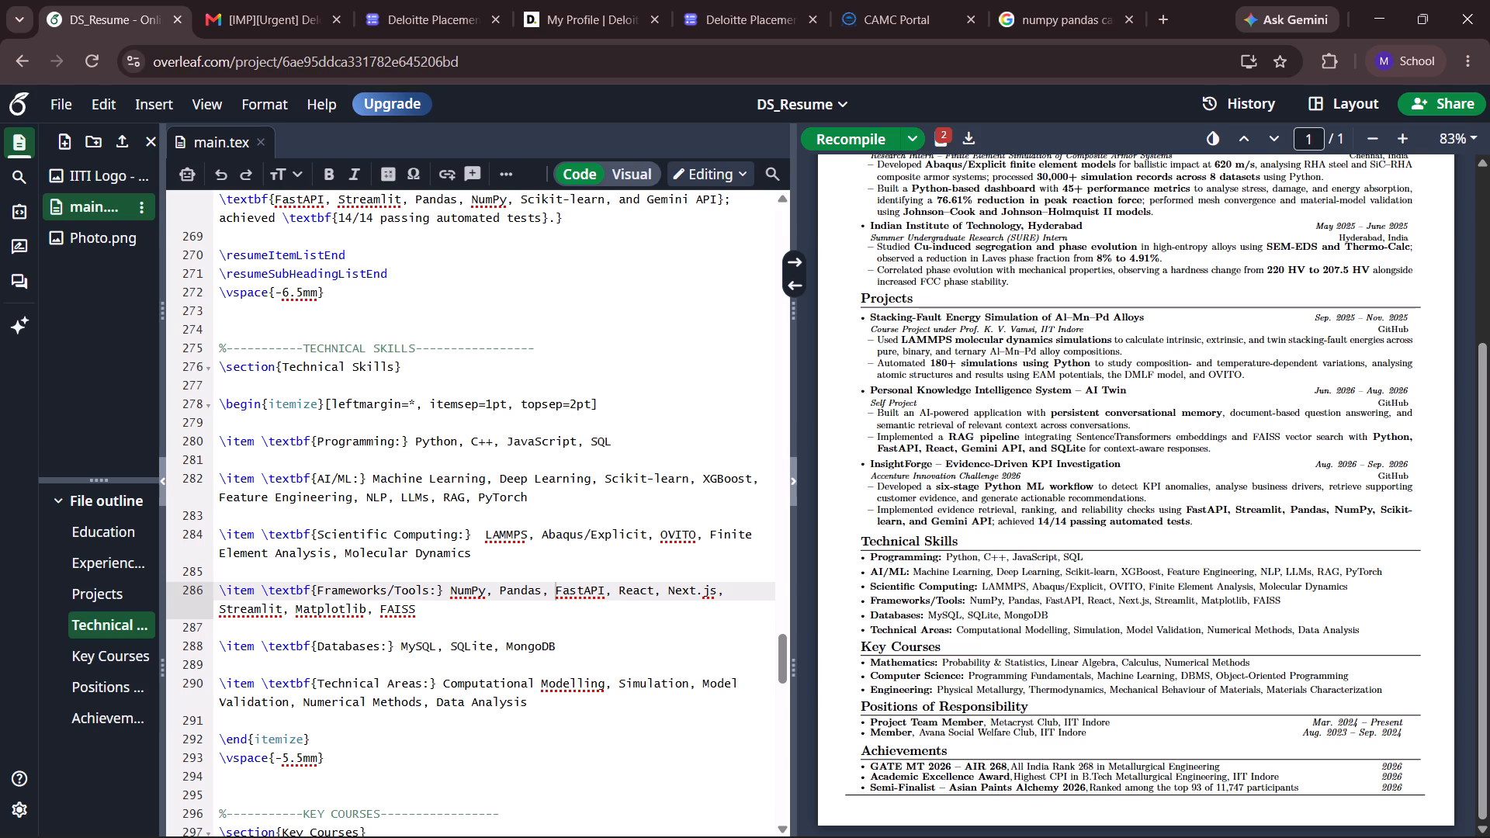
Switch to the CAMC Portal and look through the list of applied placement jobs.
click(939, 12)
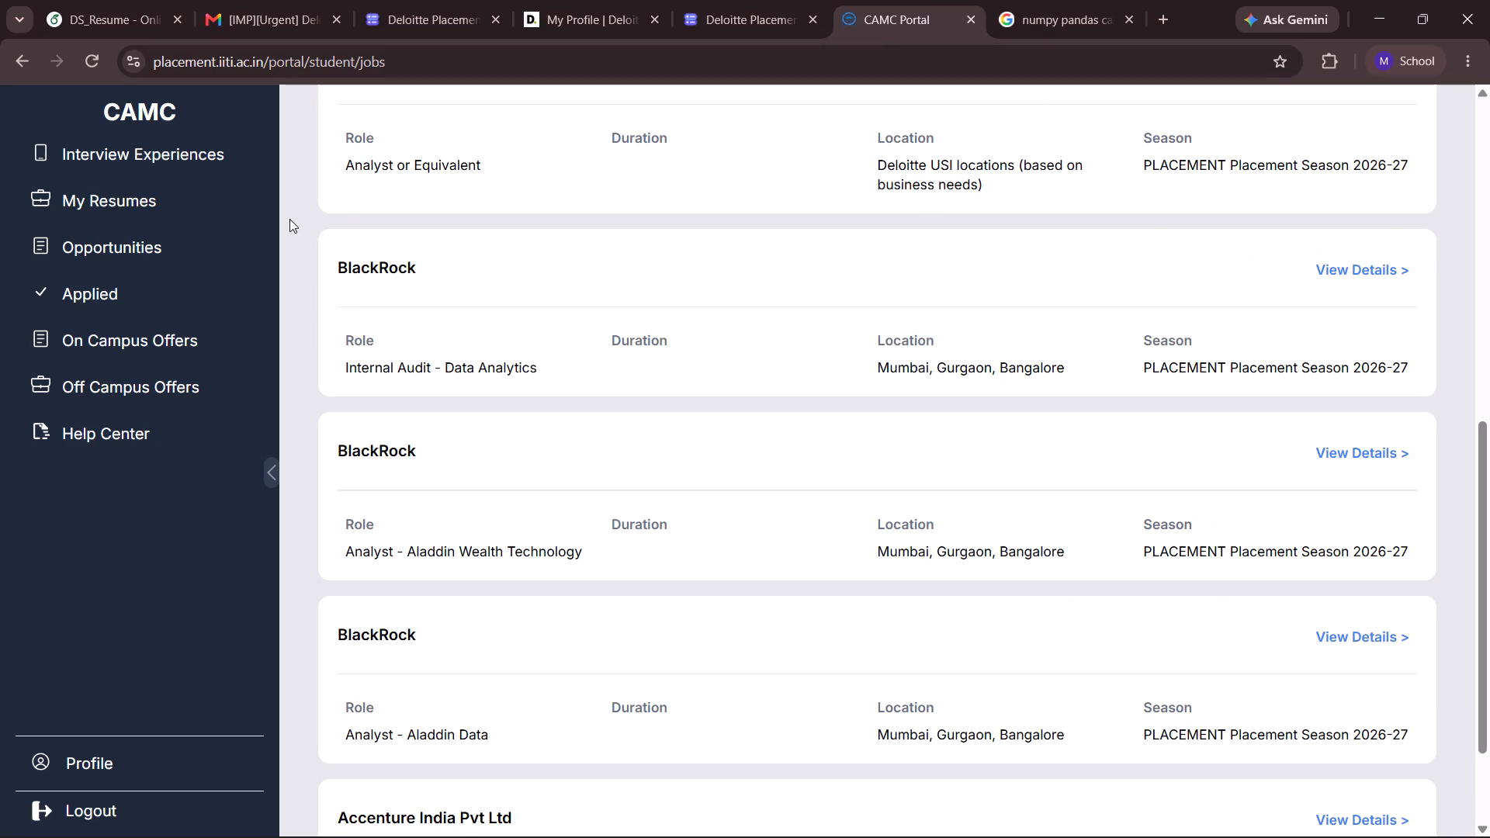
drag(1484, 439, 1489, 257)
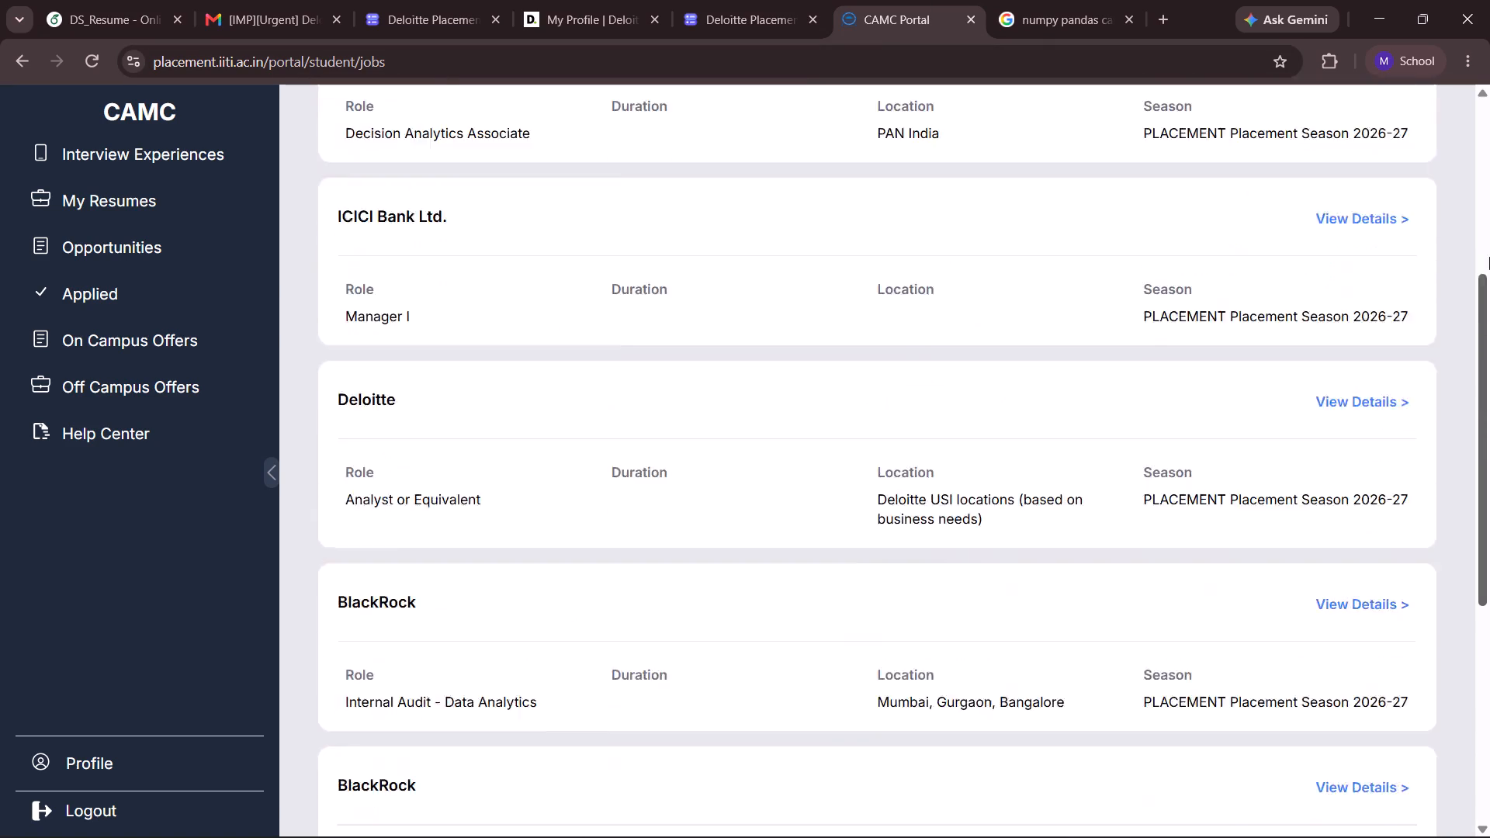
drag(1489, 257, 1475, 837)
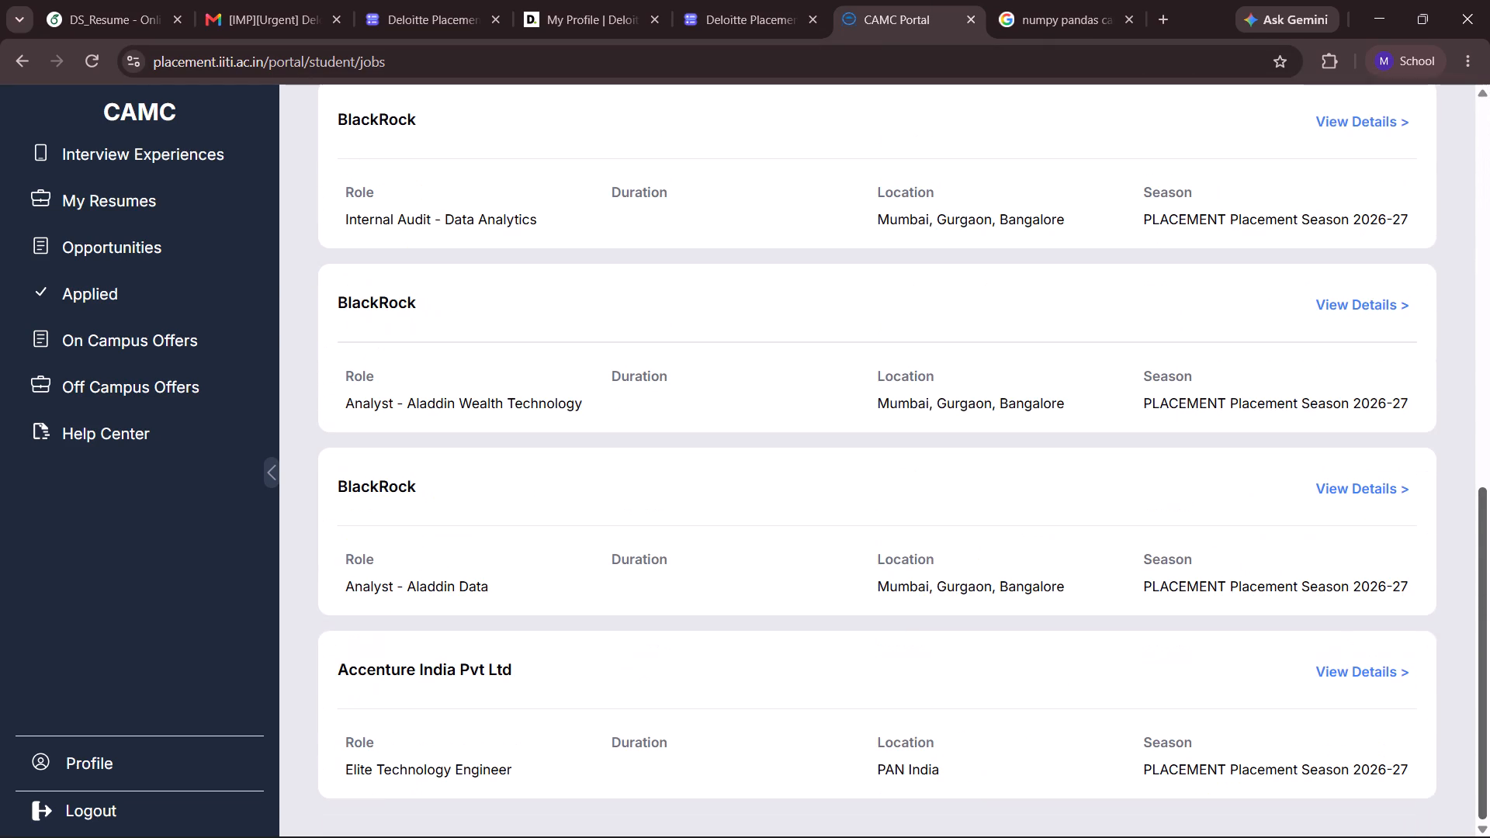
drag(1475, 837, 1474, 837)
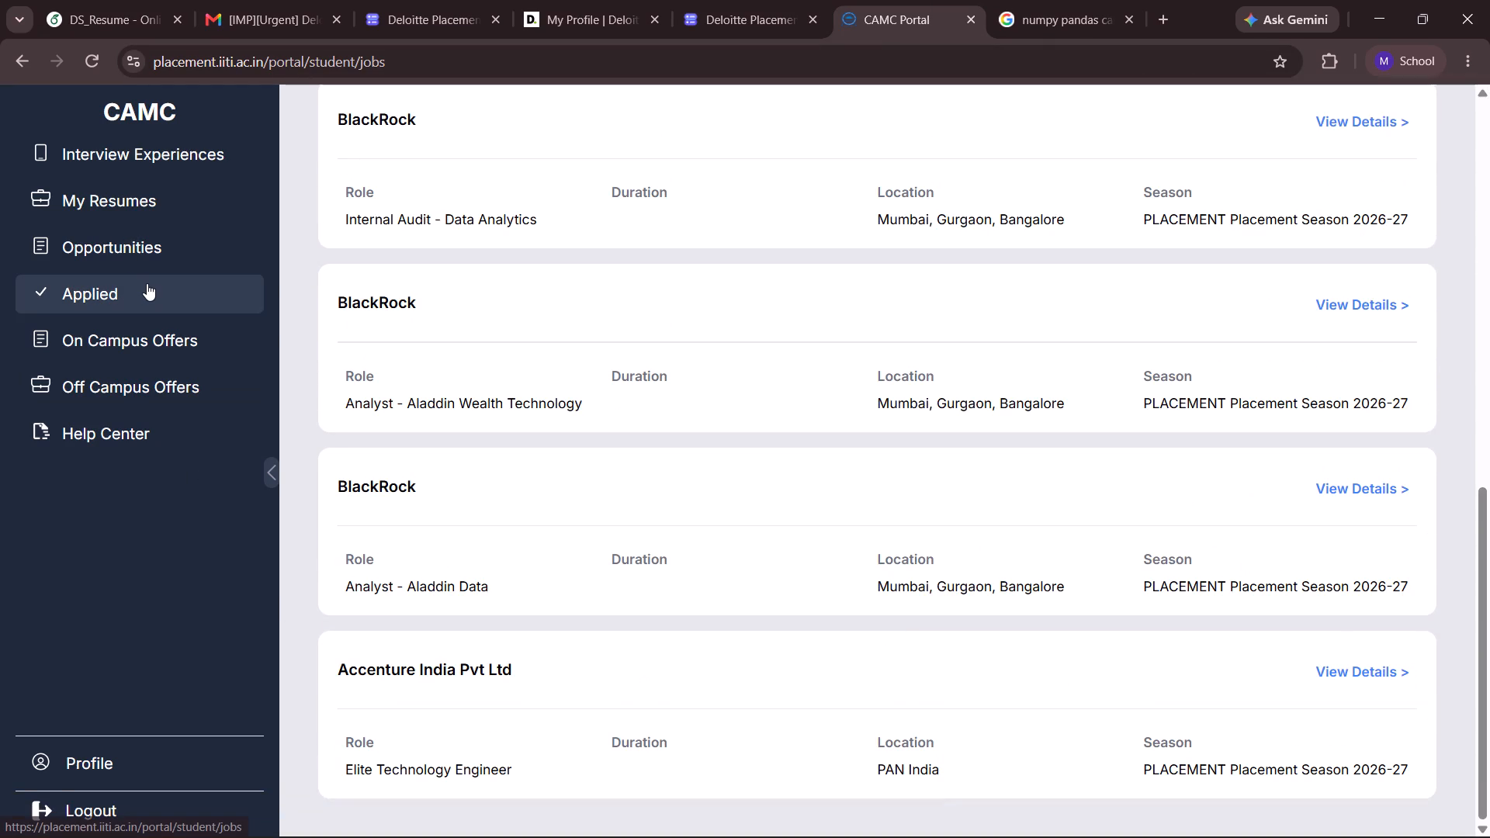
click(147, 283)
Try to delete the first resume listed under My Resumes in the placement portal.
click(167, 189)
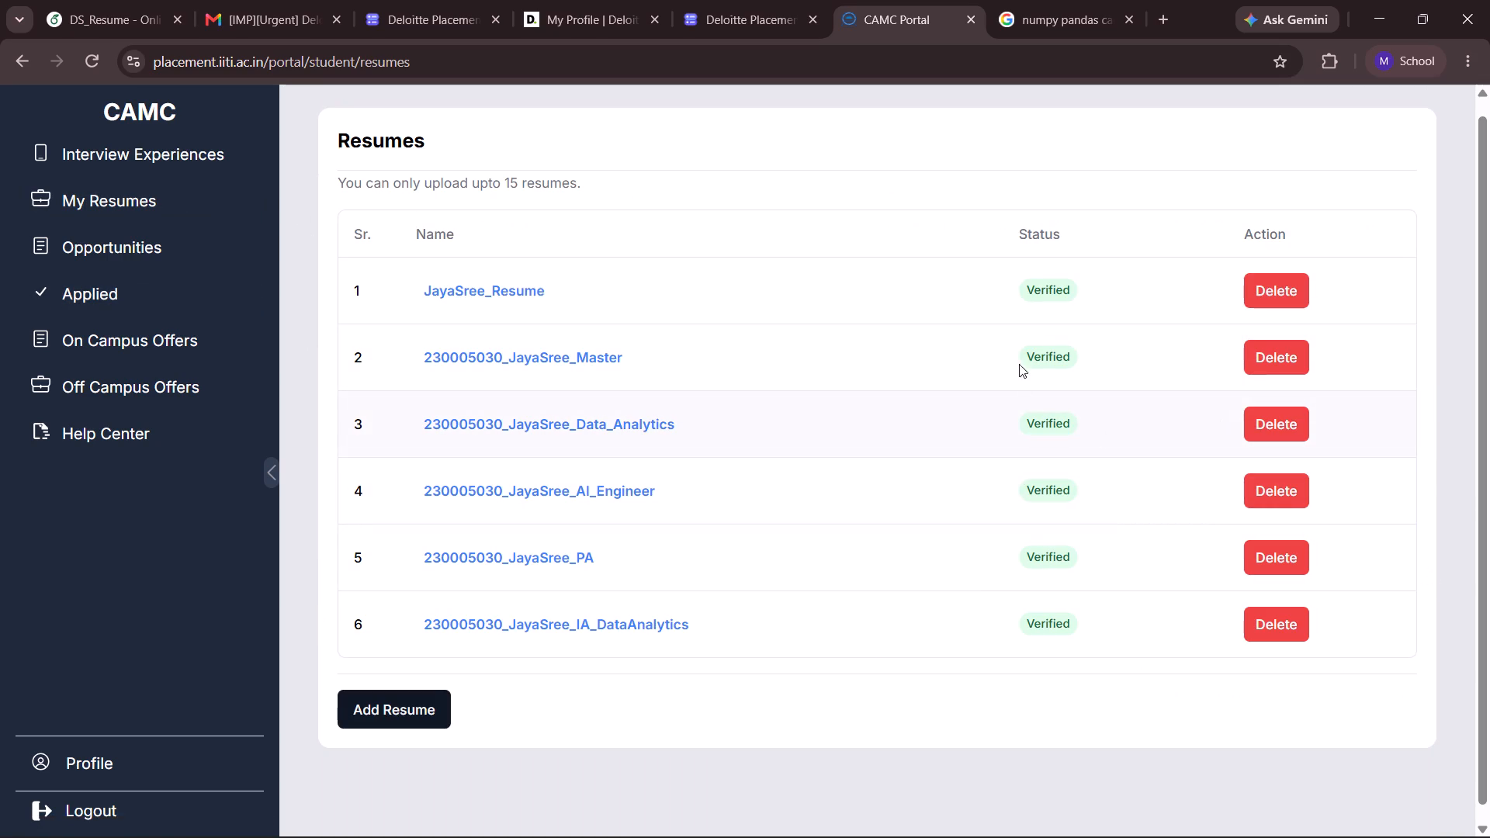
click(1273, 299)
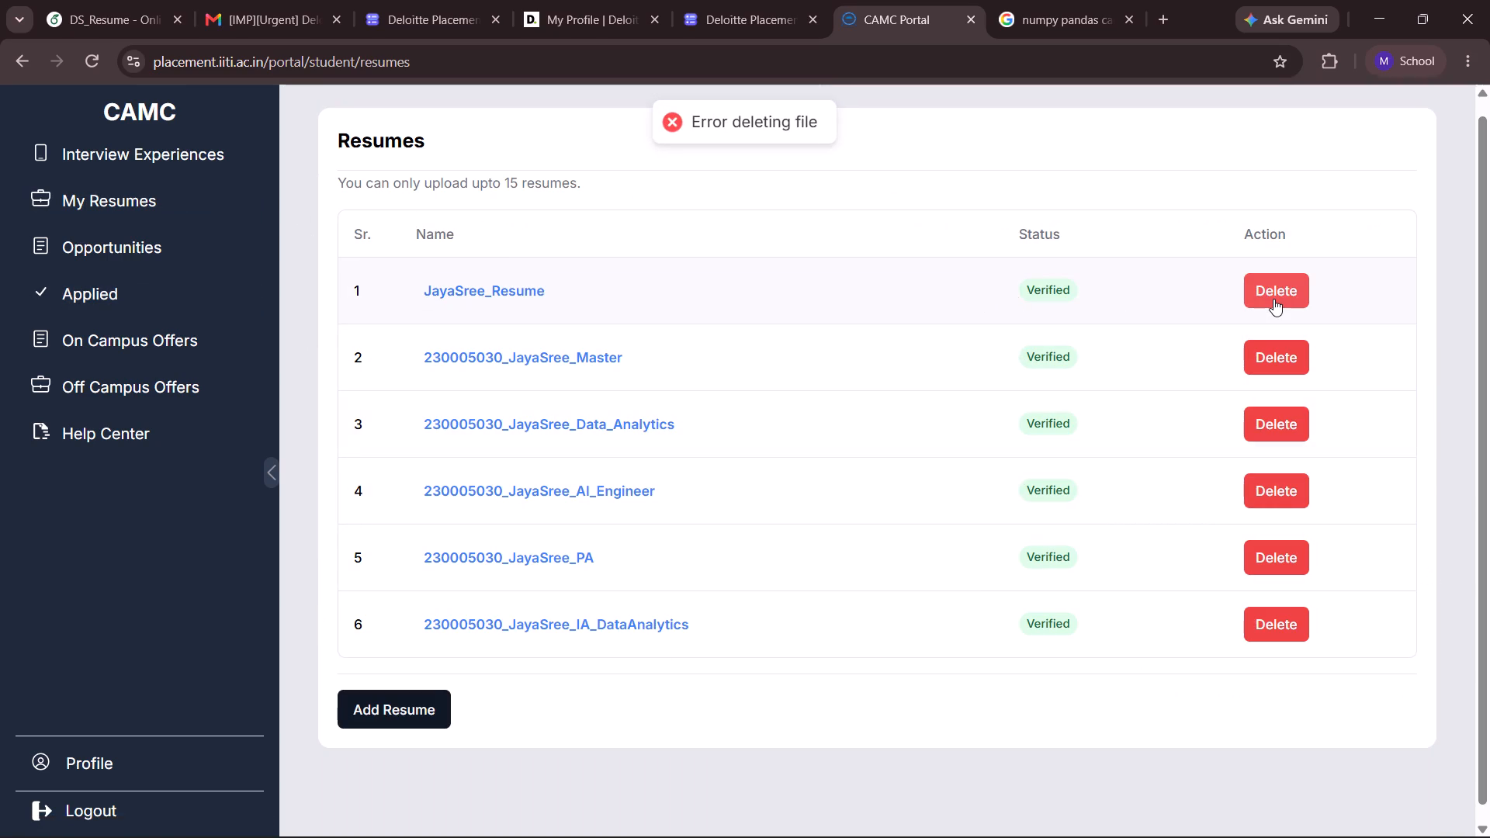
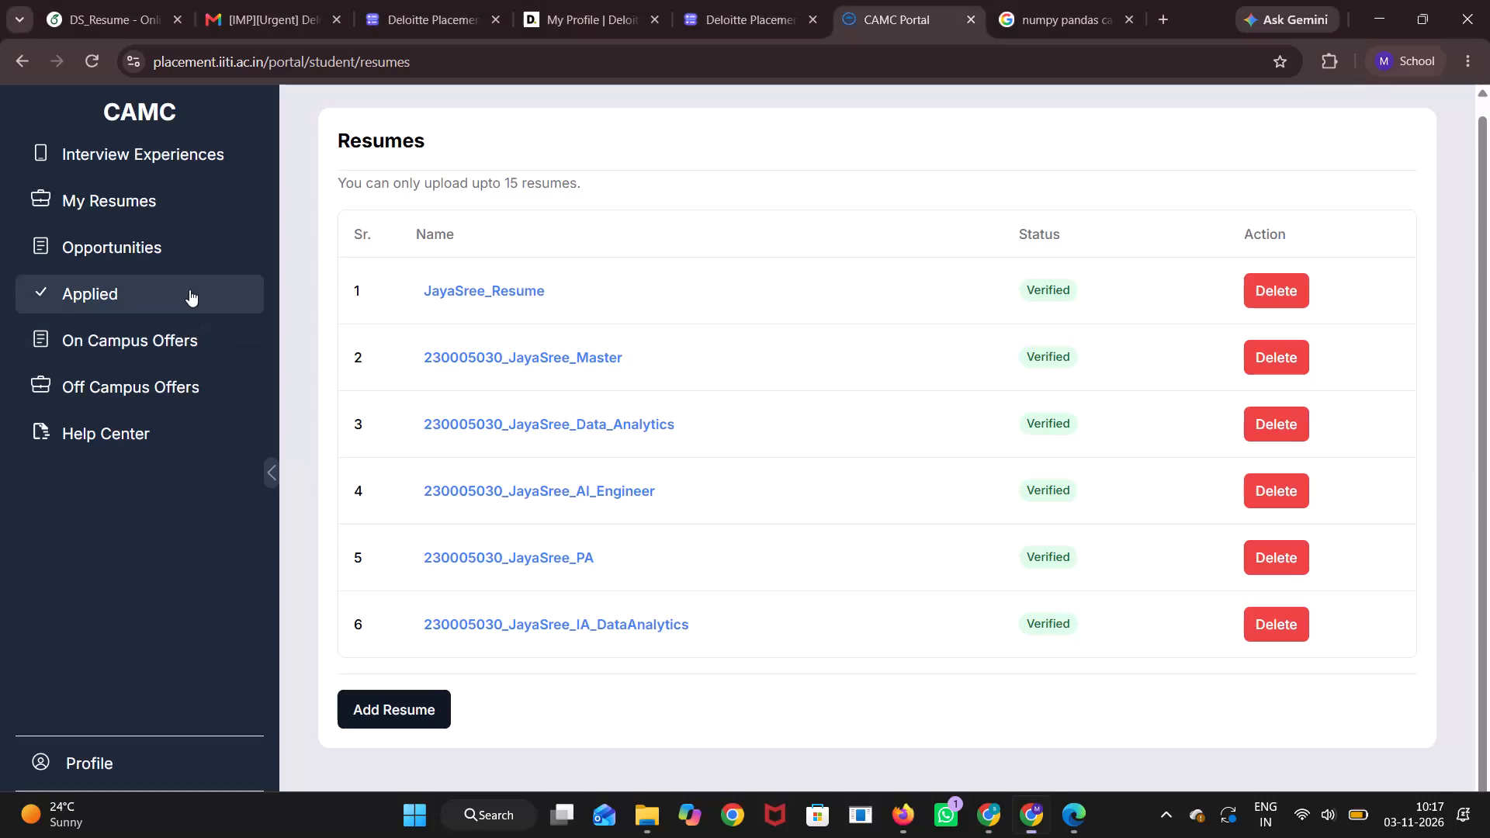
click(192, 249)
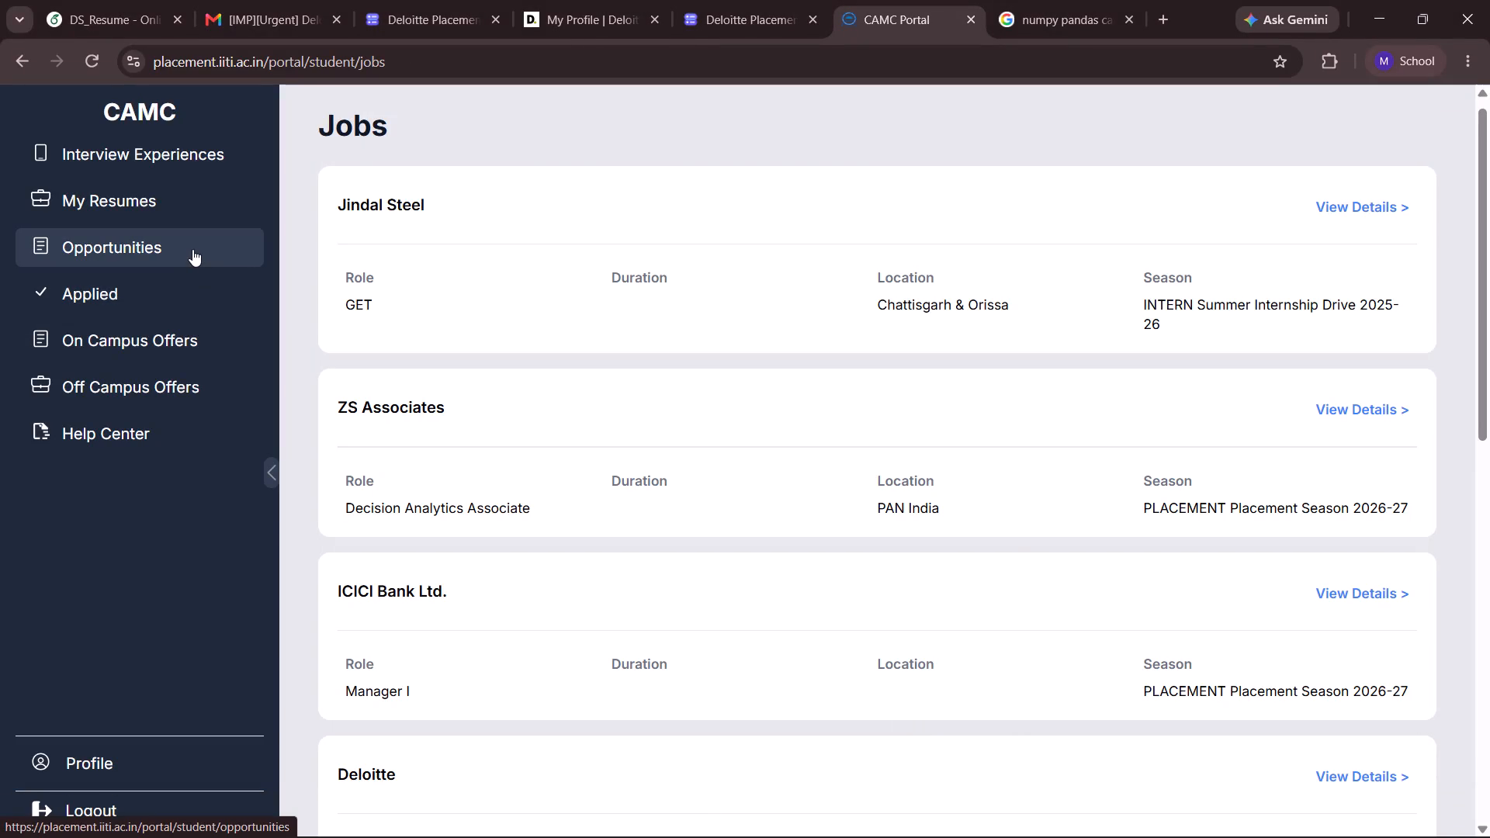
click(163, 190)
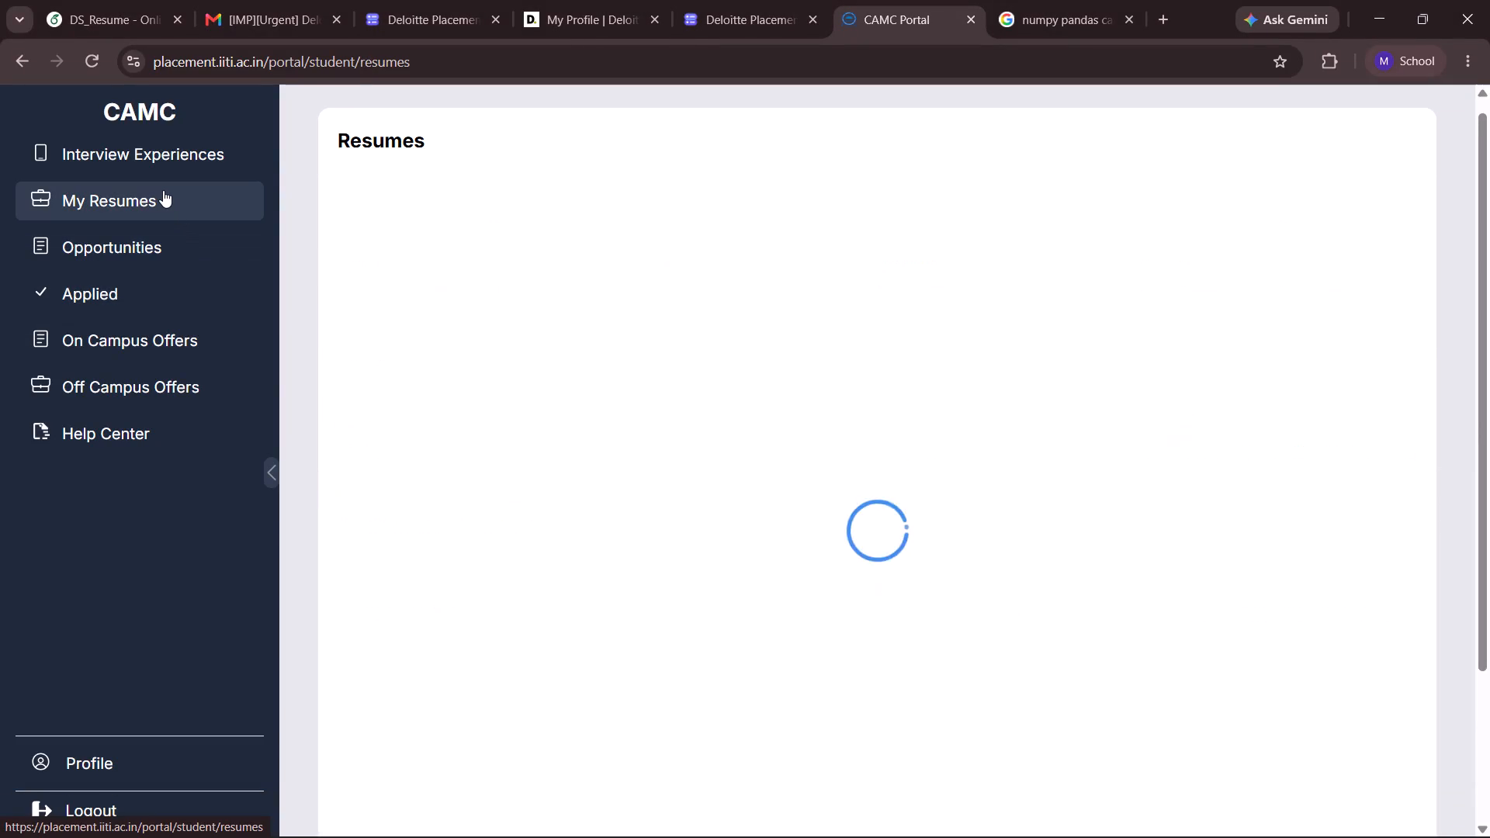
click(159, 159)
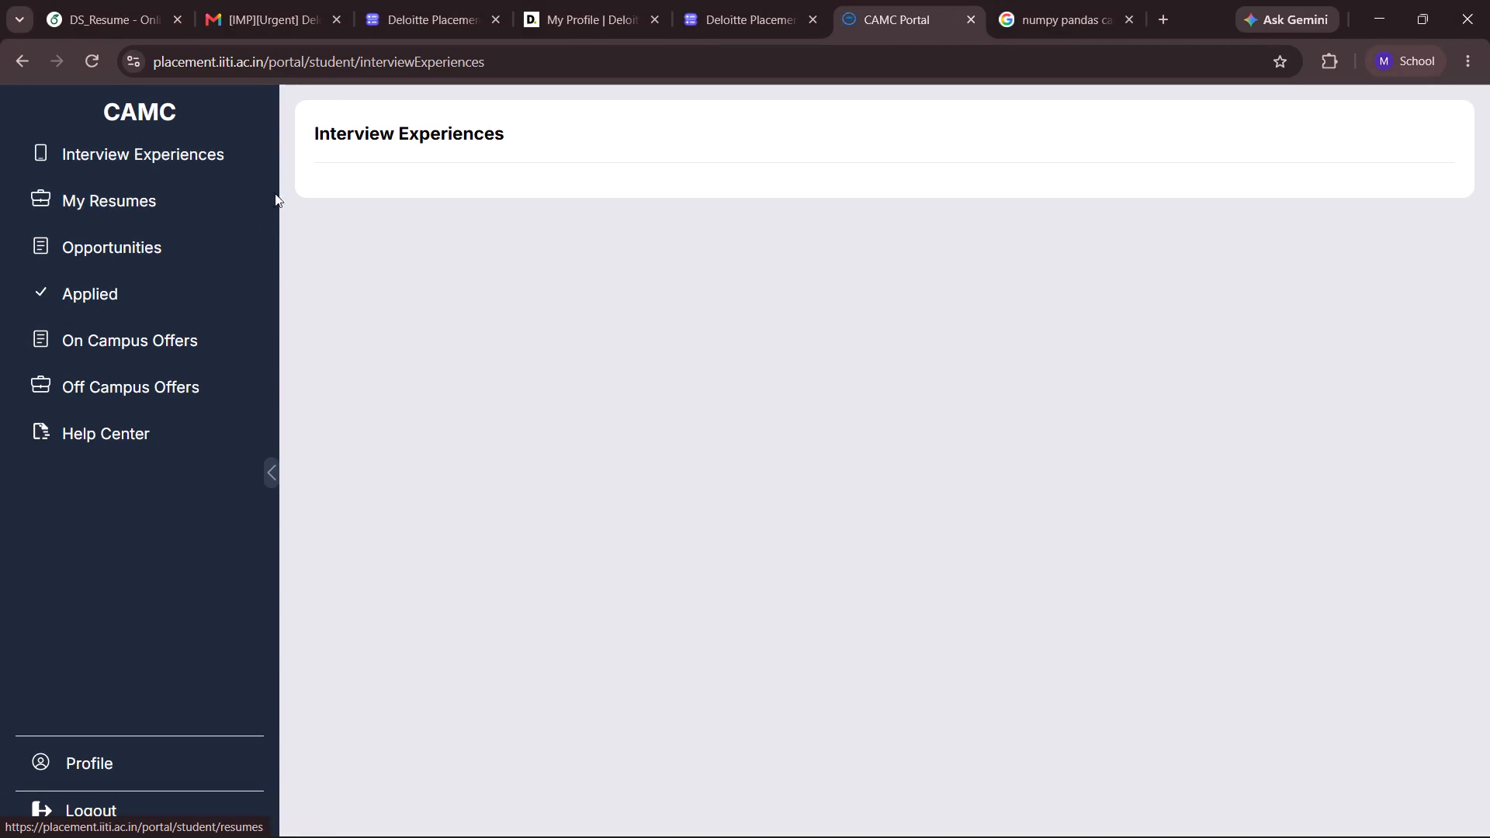
Close both Deloitte Placement Drive forms, the Deloitte profile, the CAMC Portal and the NumPy/Pandas search, keeping DS_Resume and the email open.
double_click(482, 0)
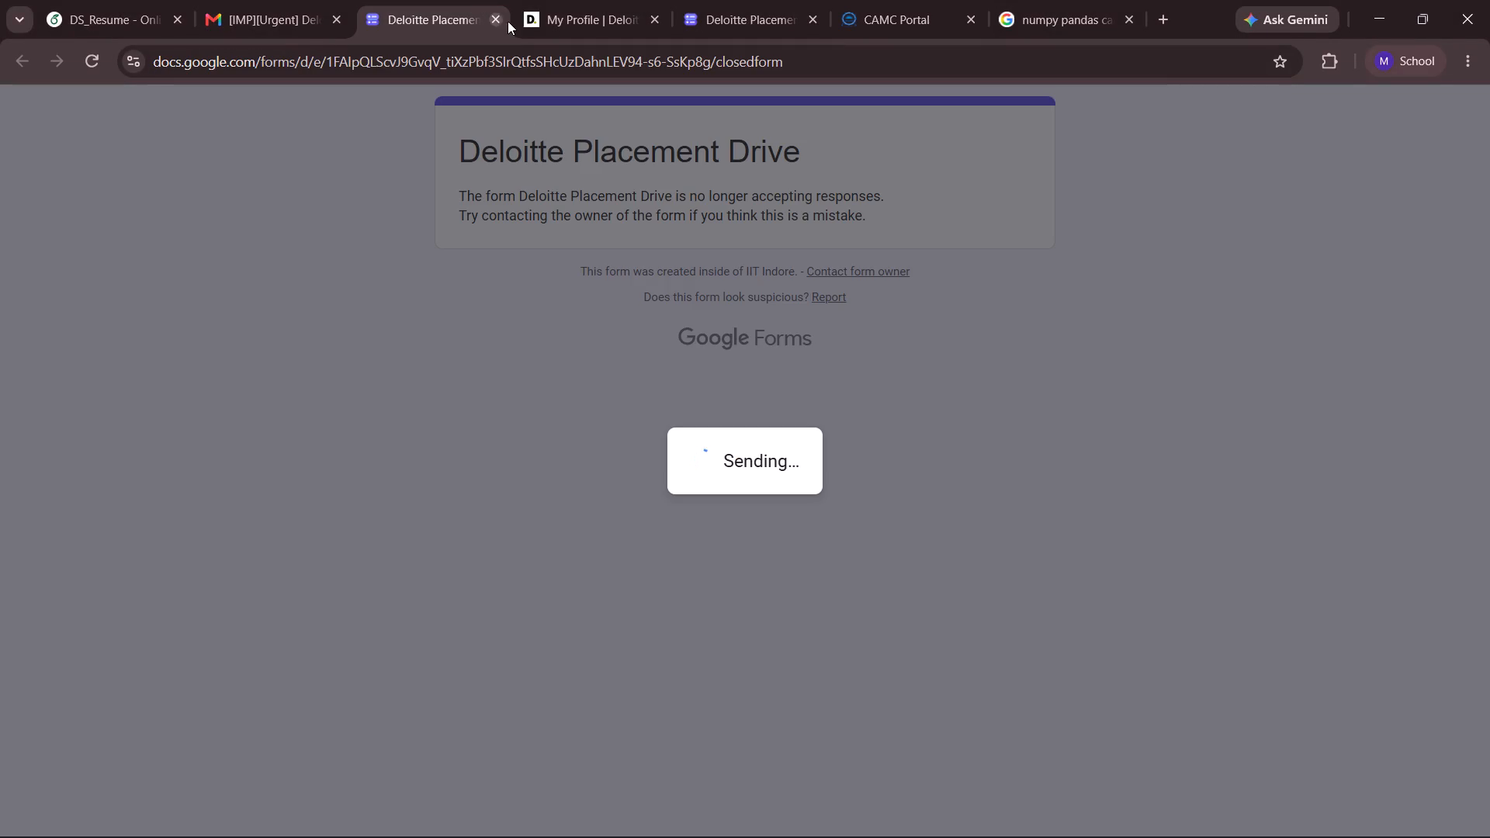
click(495, 21)
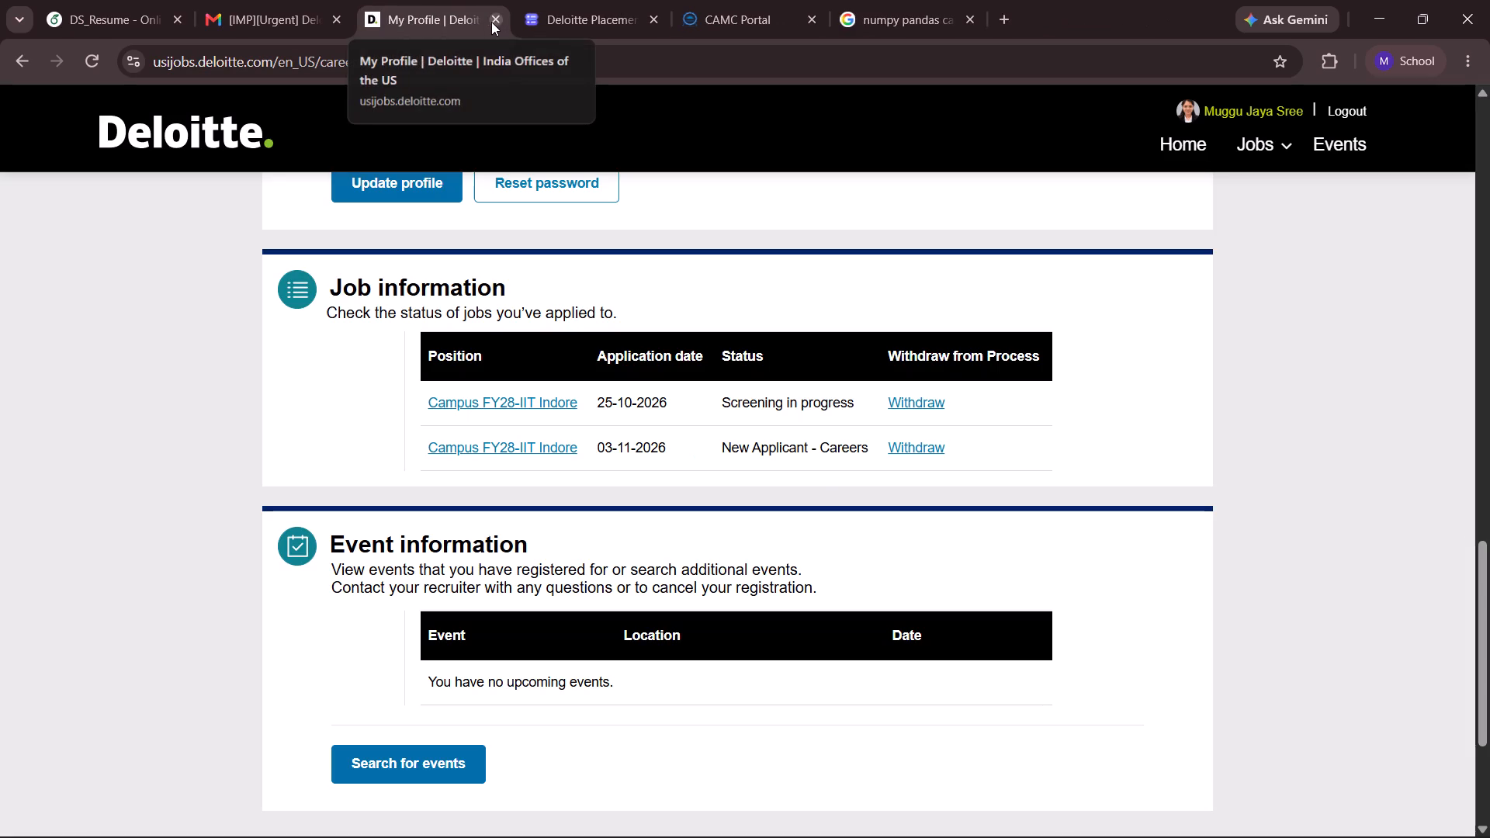
click(492, 21)
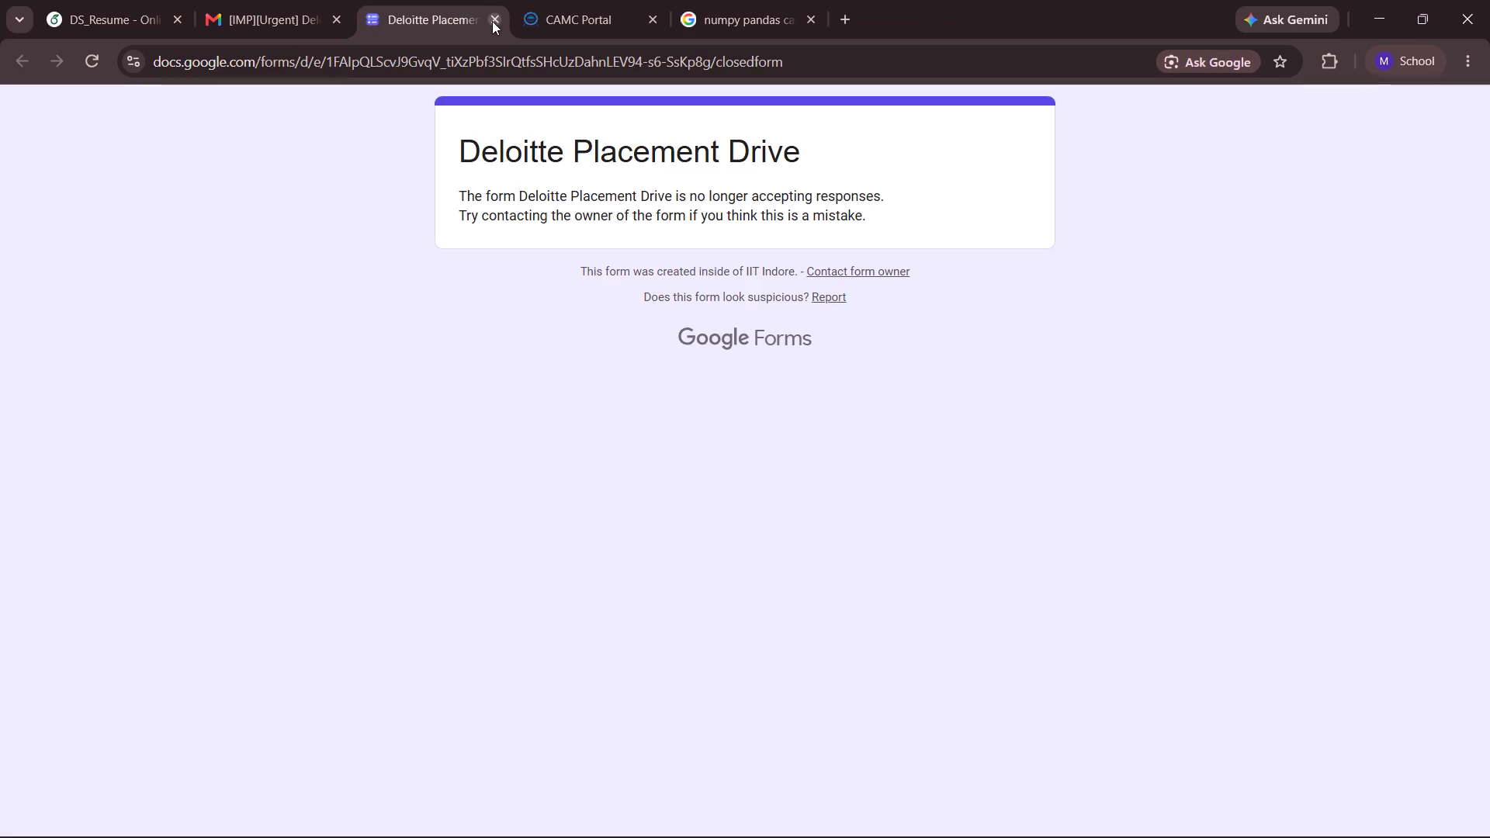
click(492, 21)
click(492, 21)
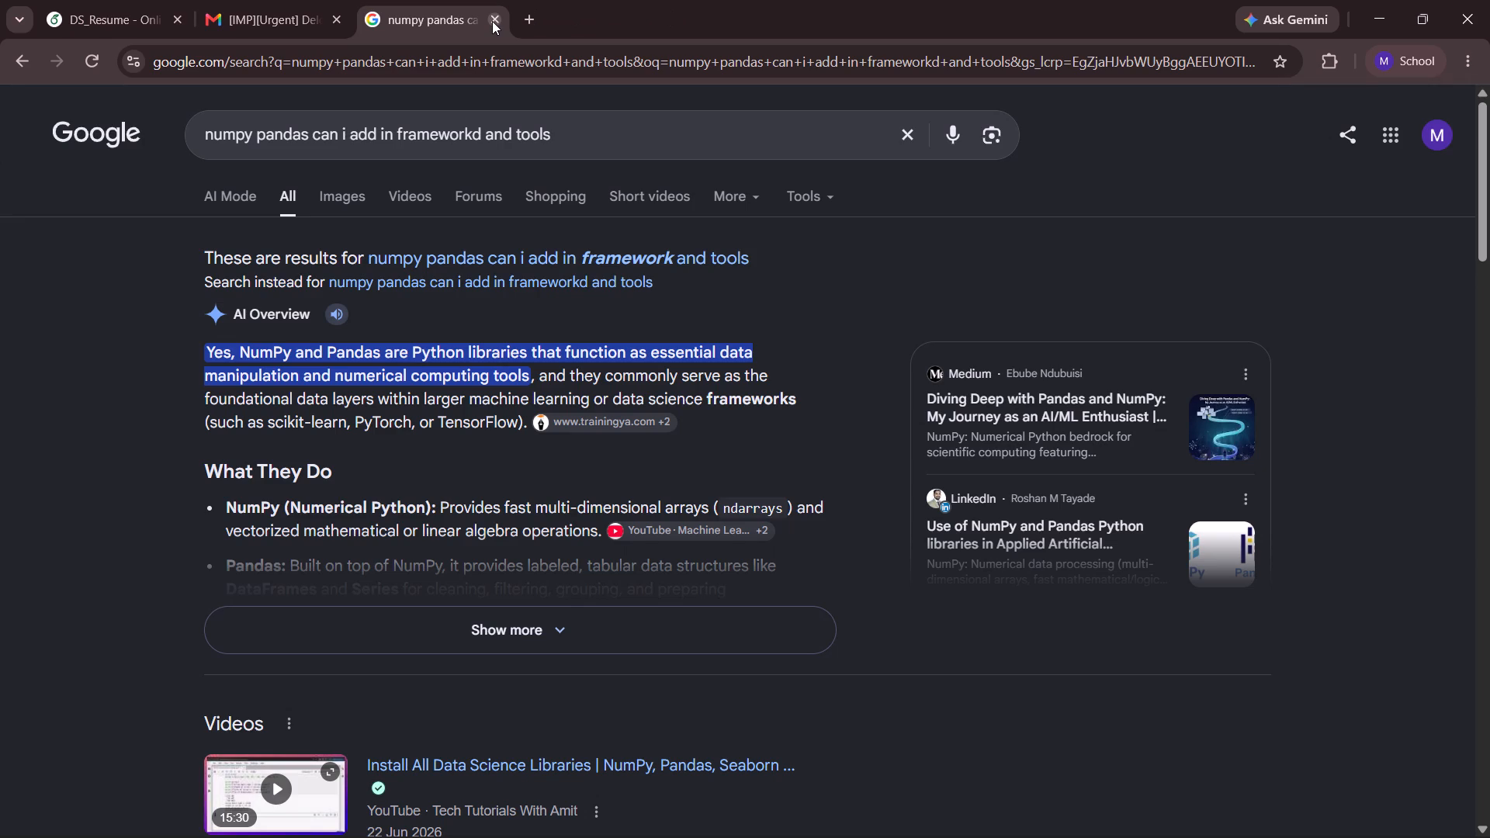
click(492, 21)
Search the web for "latex" in a new browser page, go to the Overleaf project list and open the Data_Analytics_Resume project.
click(518, 20)
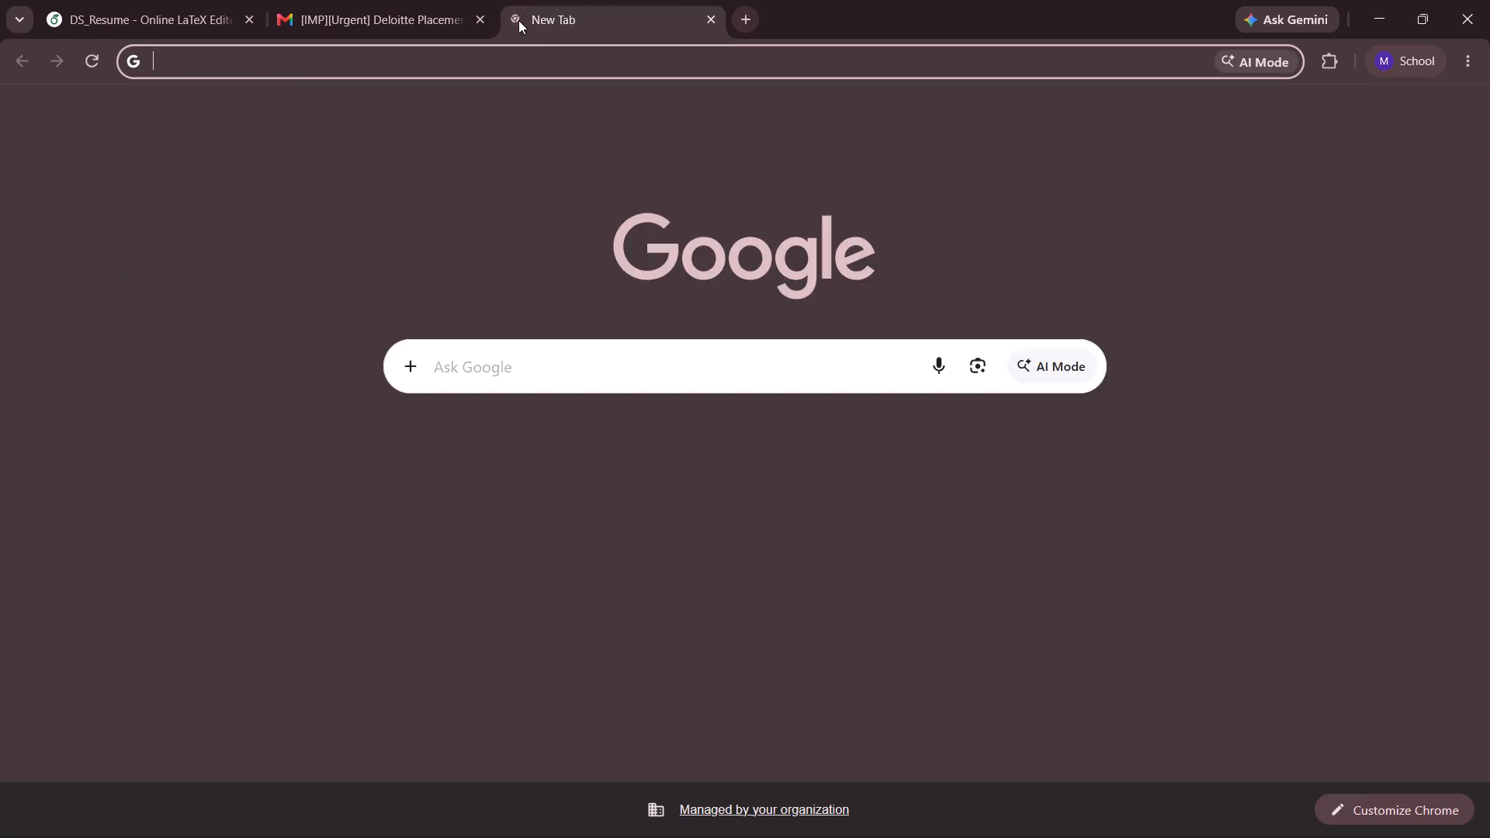
text(latex)
key(Return)
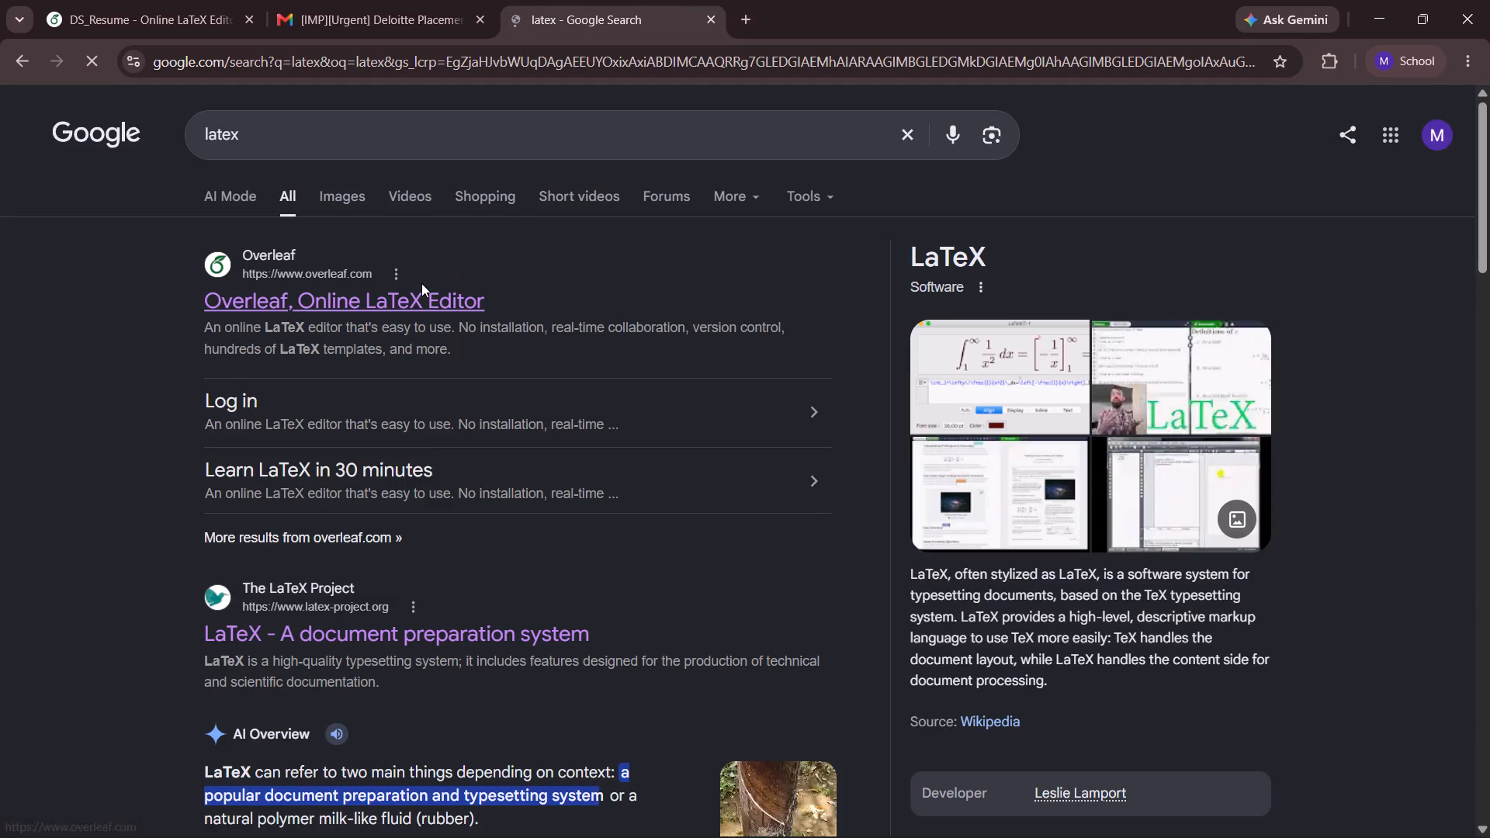
click(421, 283)
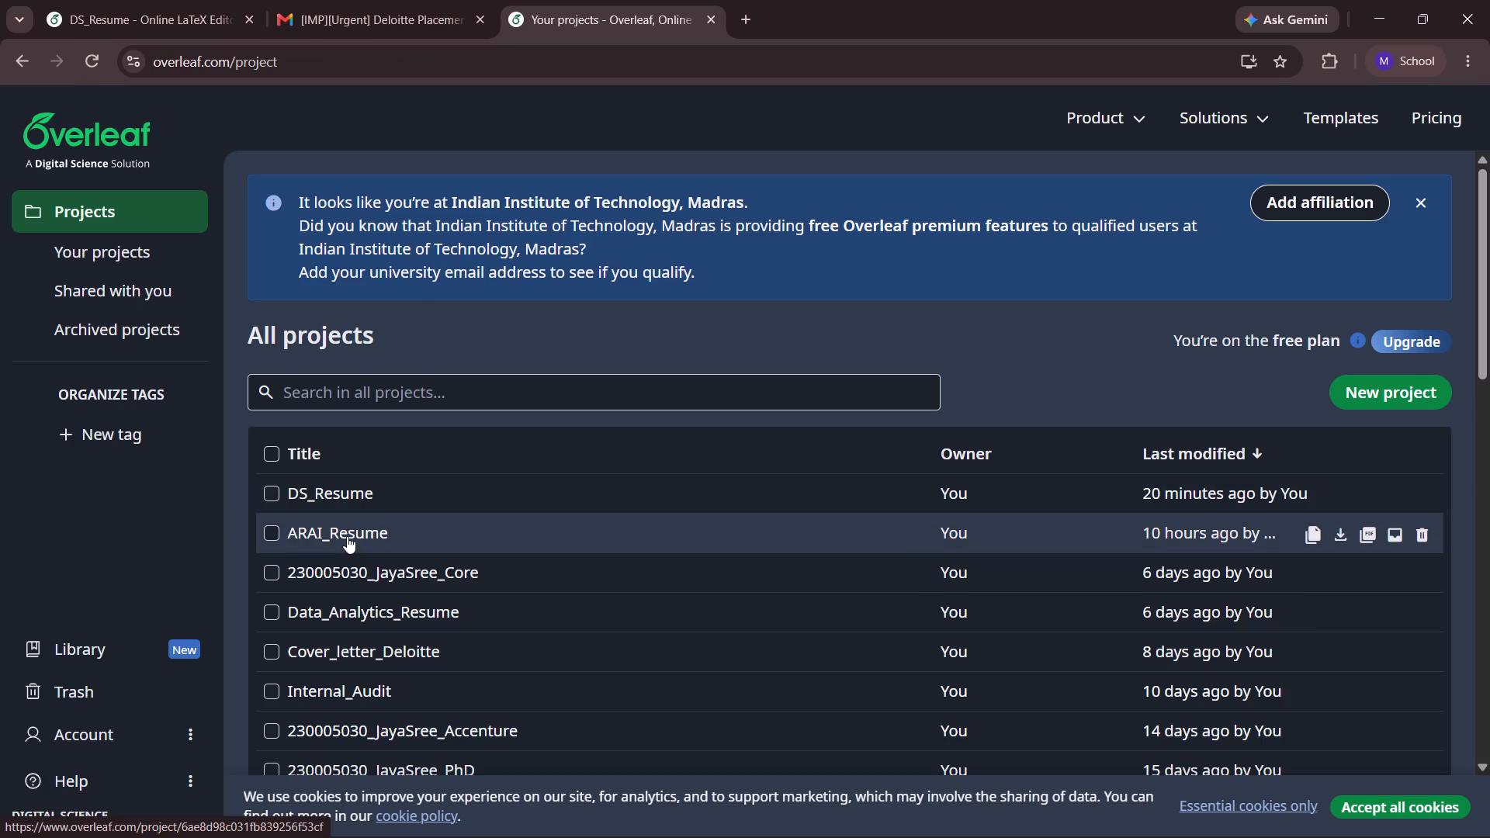
click(345, 573)
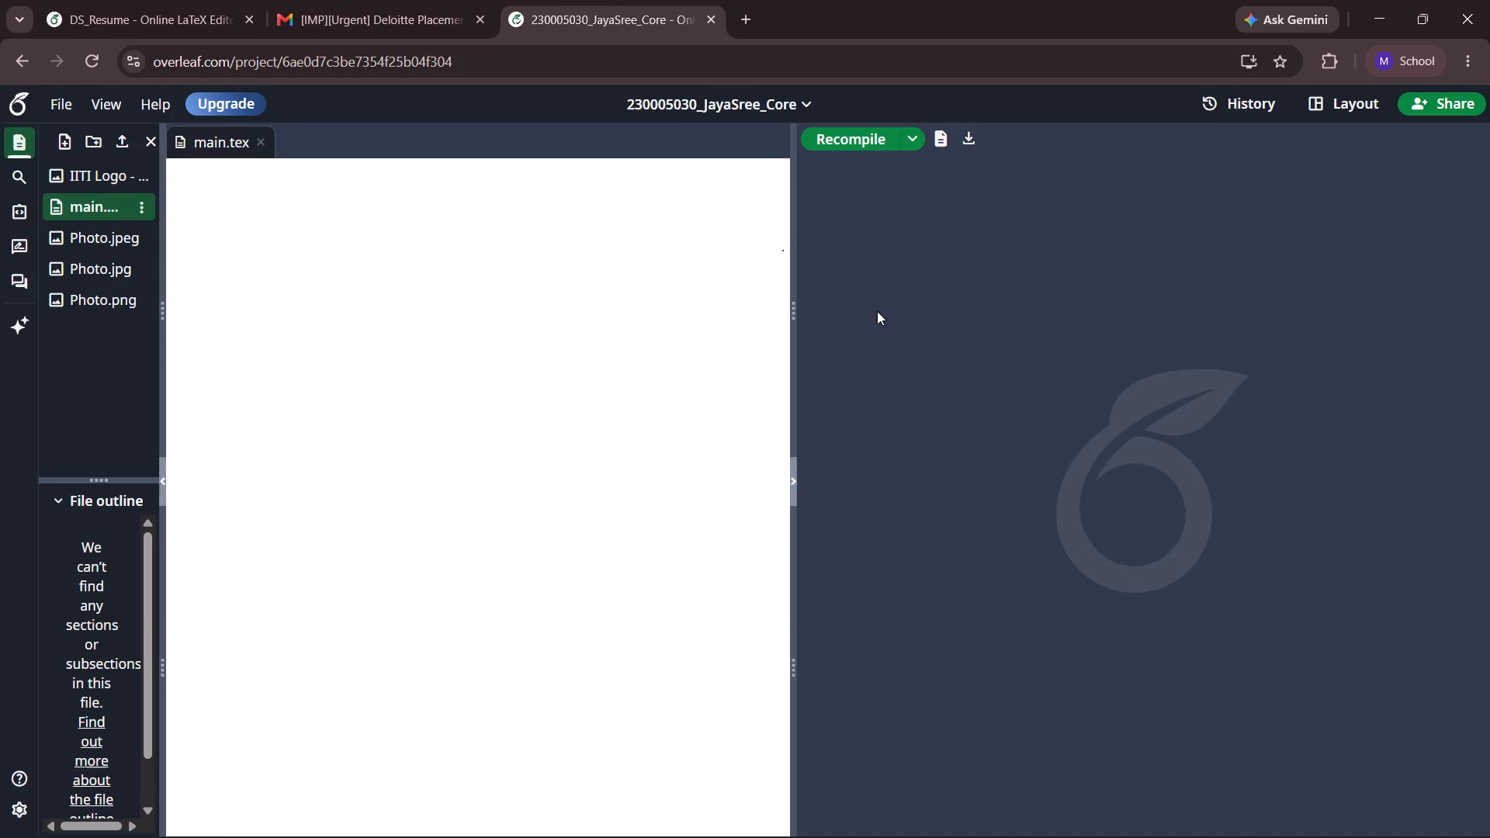
click(21, 61)
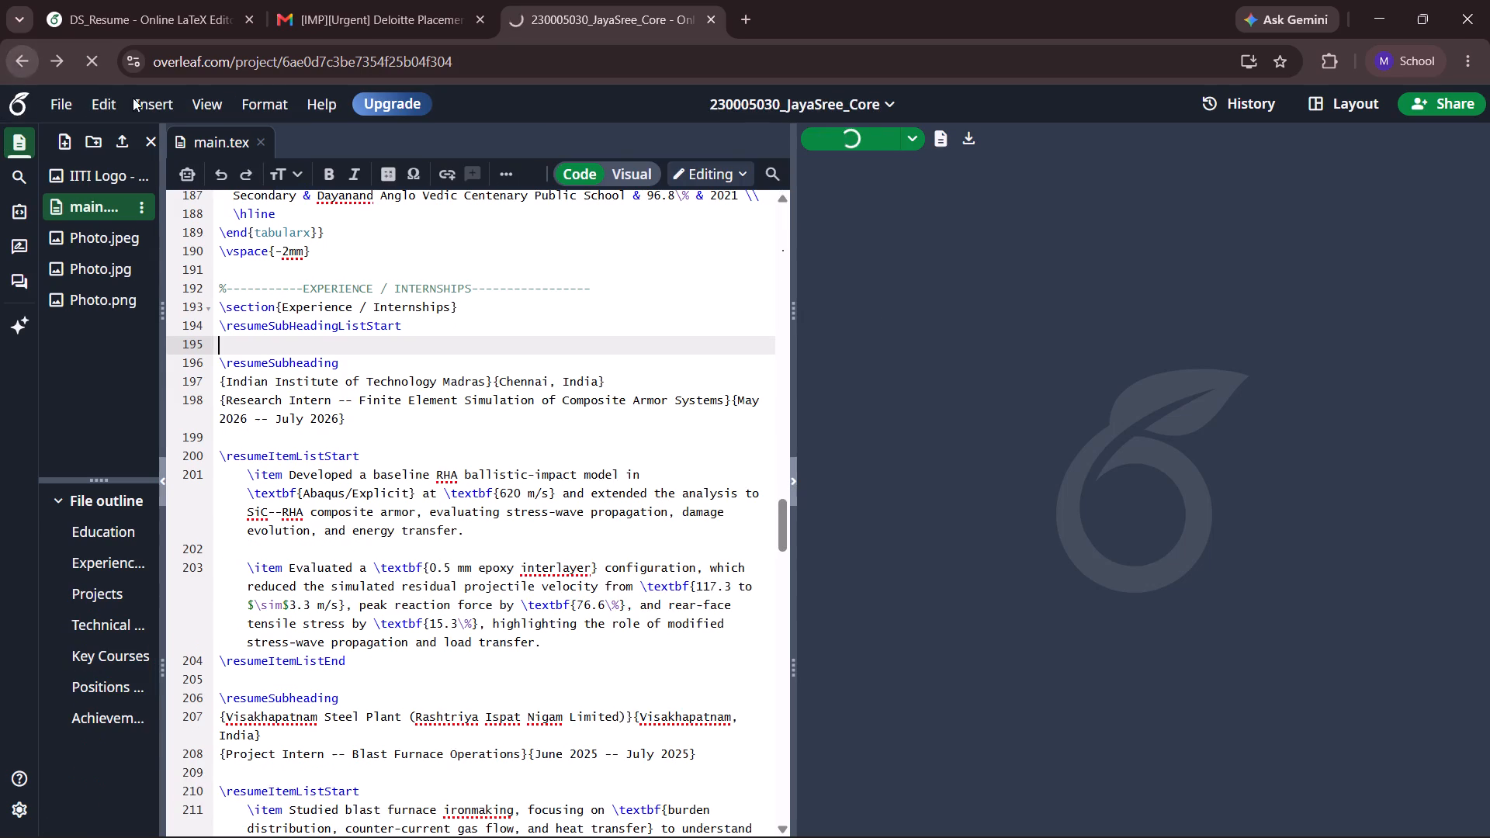
click(392, 619)
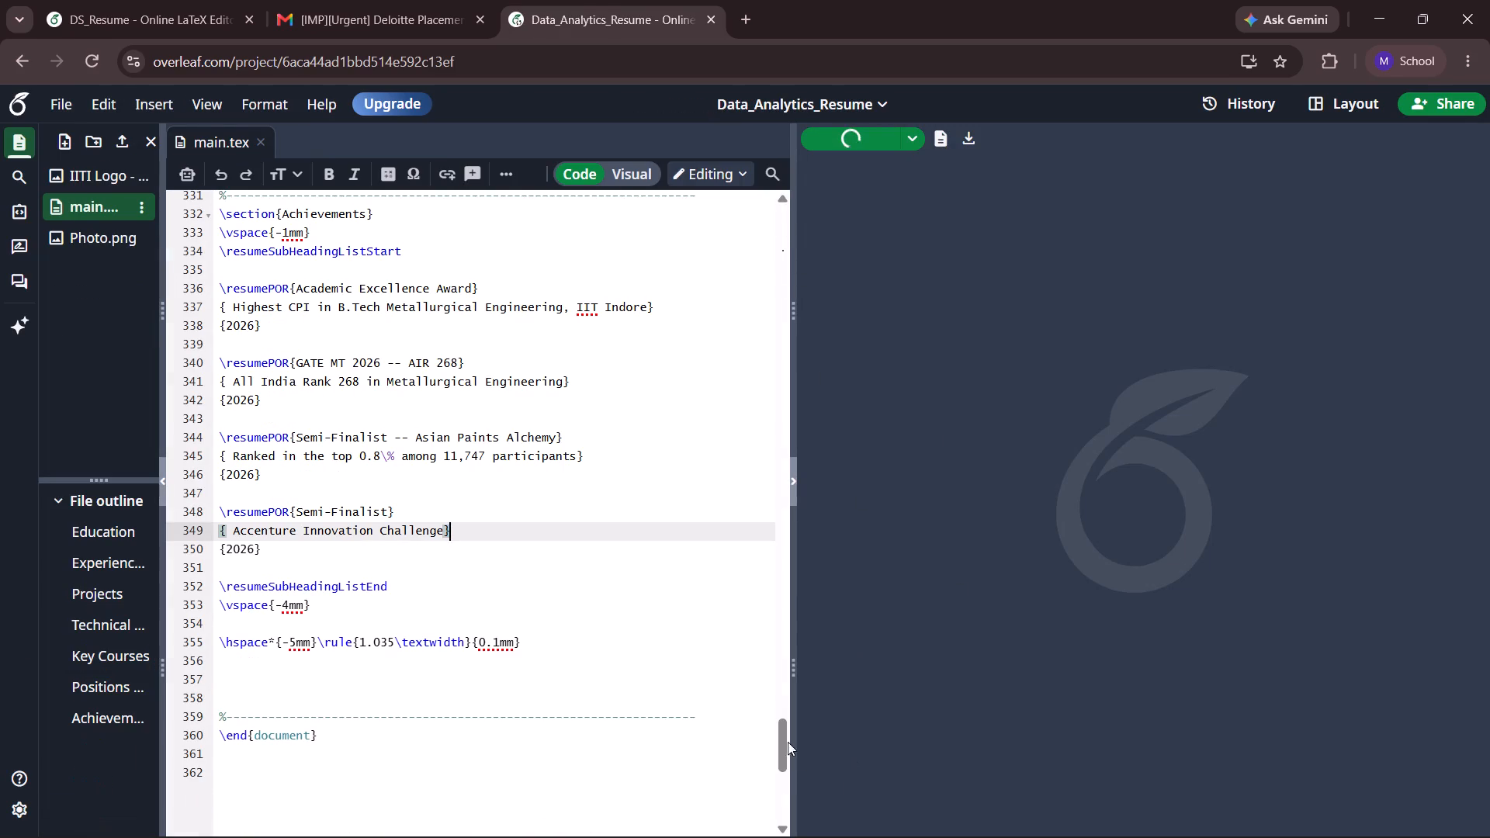
Copy the Student Member, Indian Institute of Metals entry from Data_Analytics_Resume to the start of Positions of Responsibility in DS_Resume, and recompile.
drag(785, 739, 775, 697)
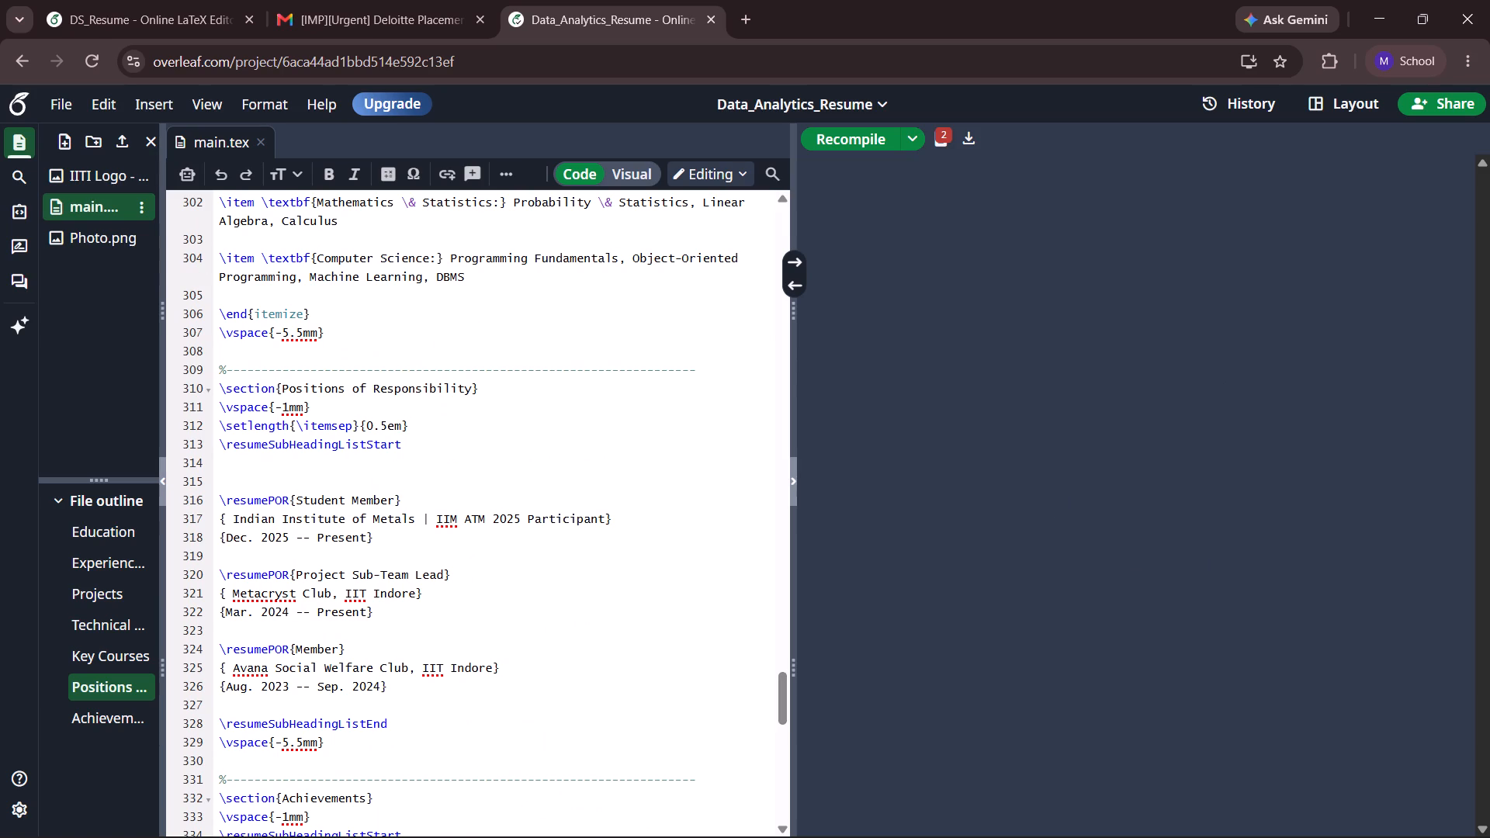
click(371, 541)
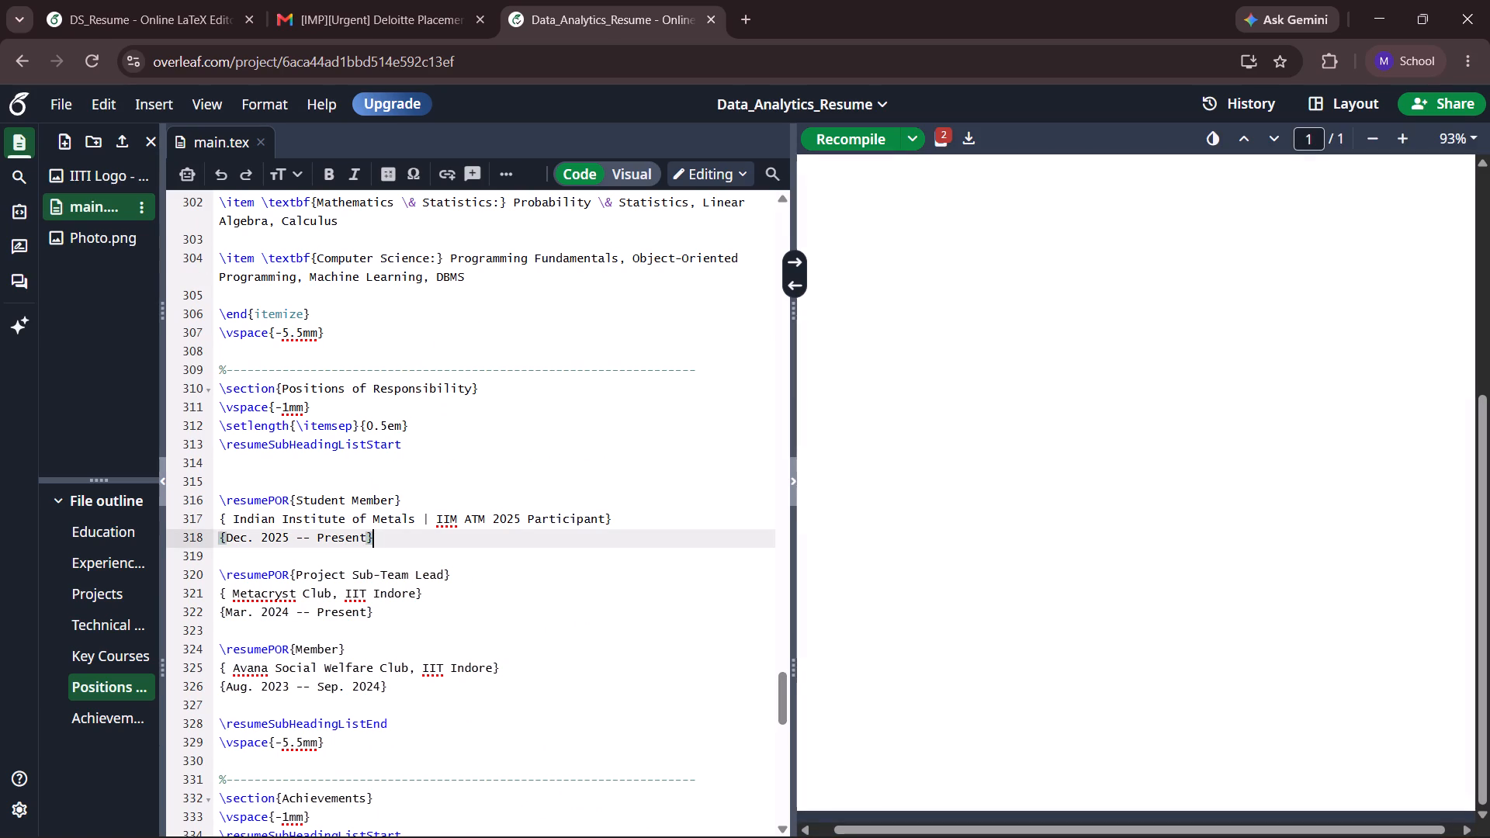
drag(371, 541, 207, 502)
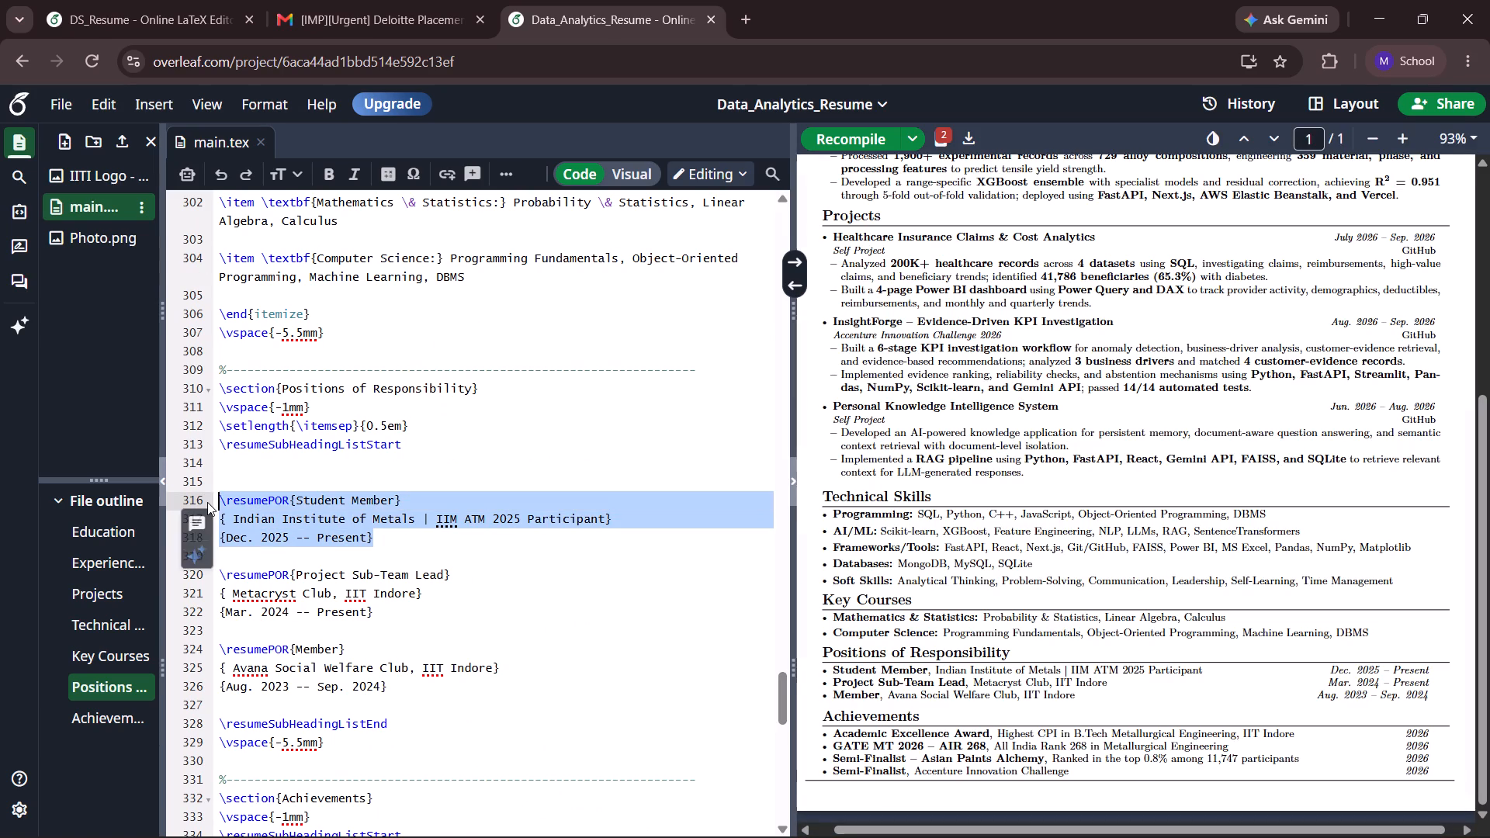
key(ctrl+c)
click(141, 0)
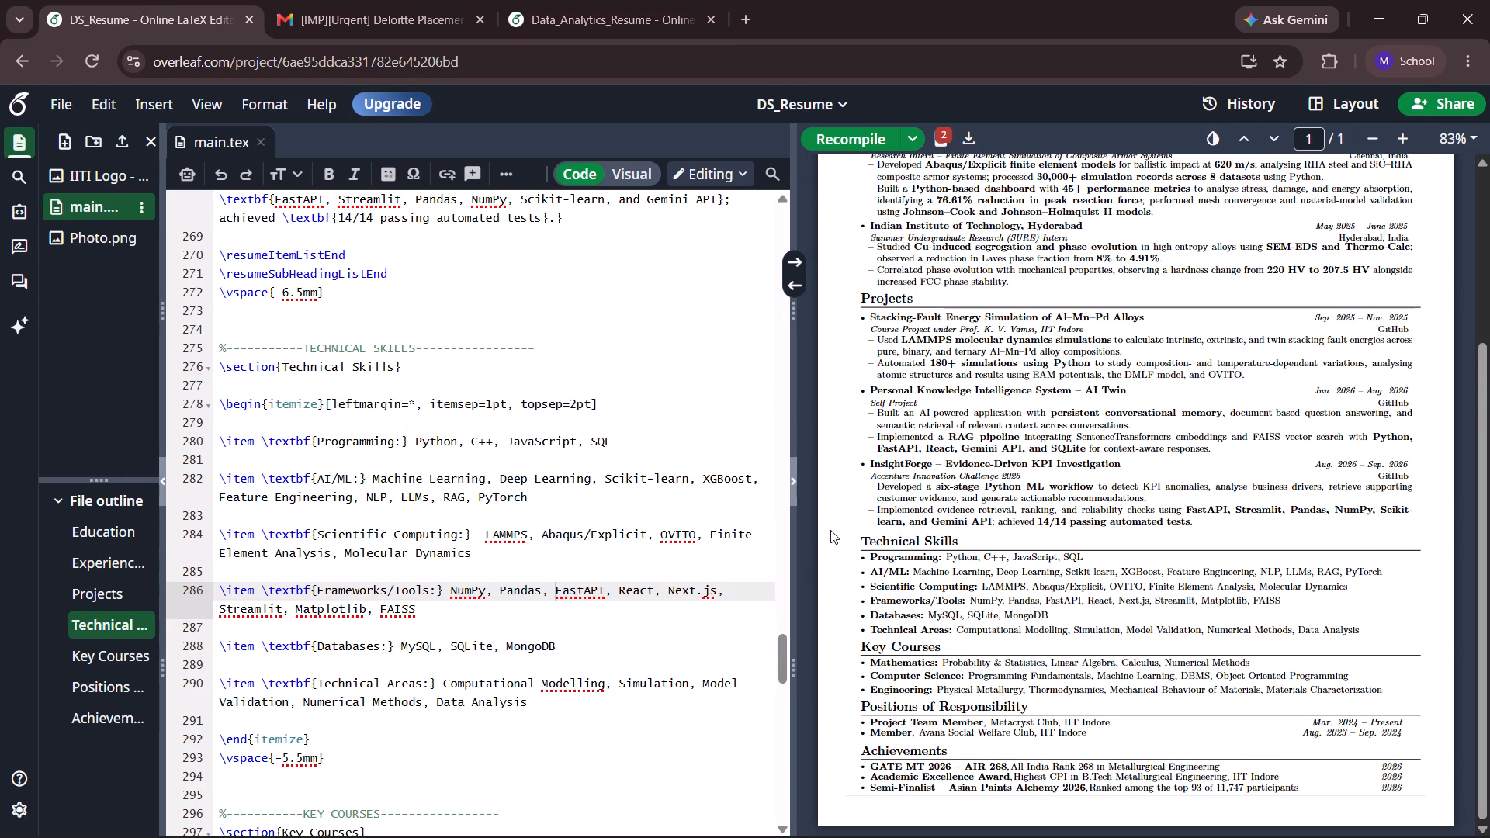
drag(783, 658, 787, 767)
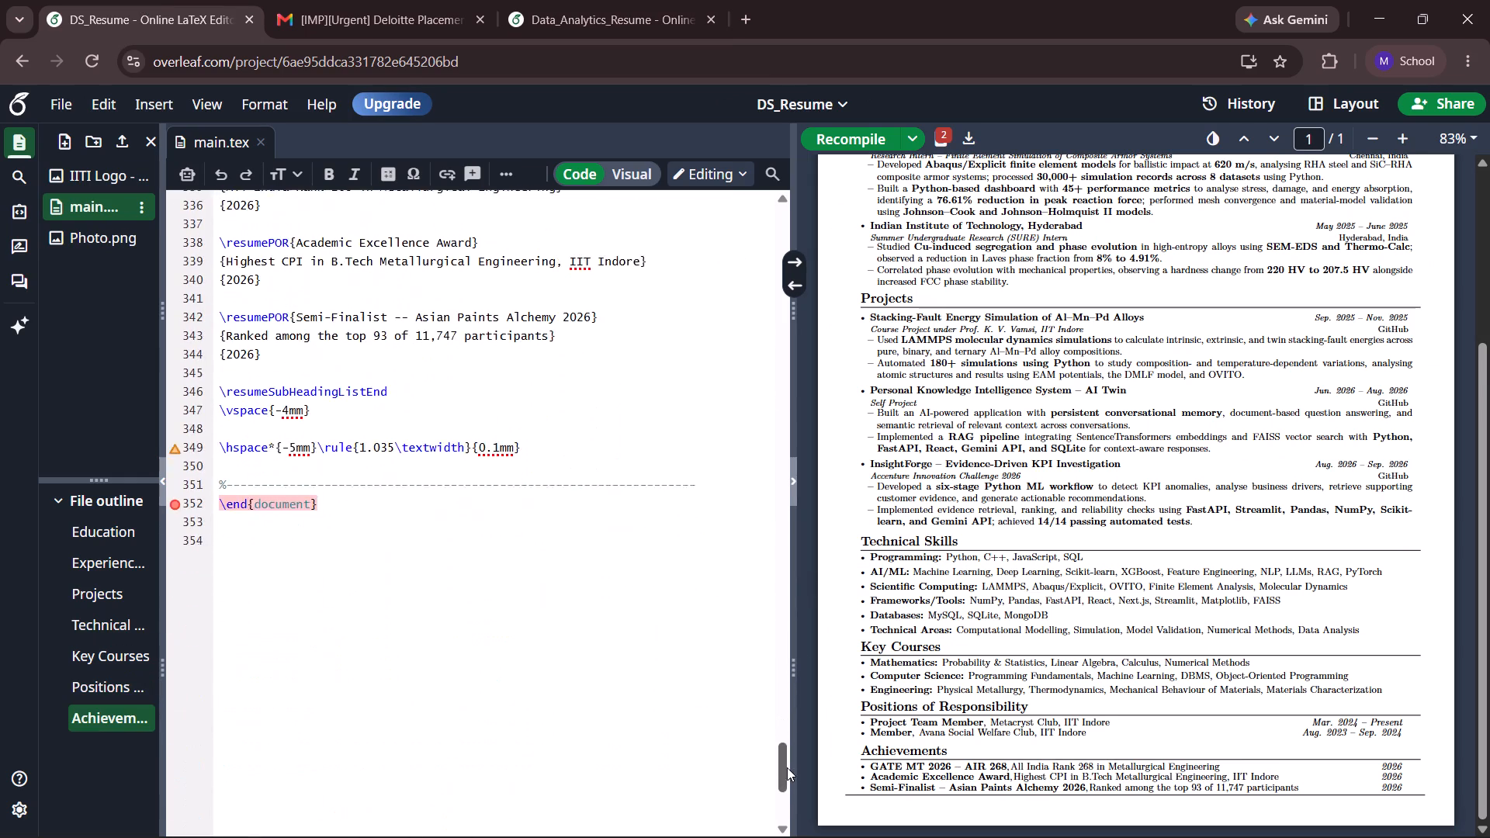
drag(787, 767, 781, 722)
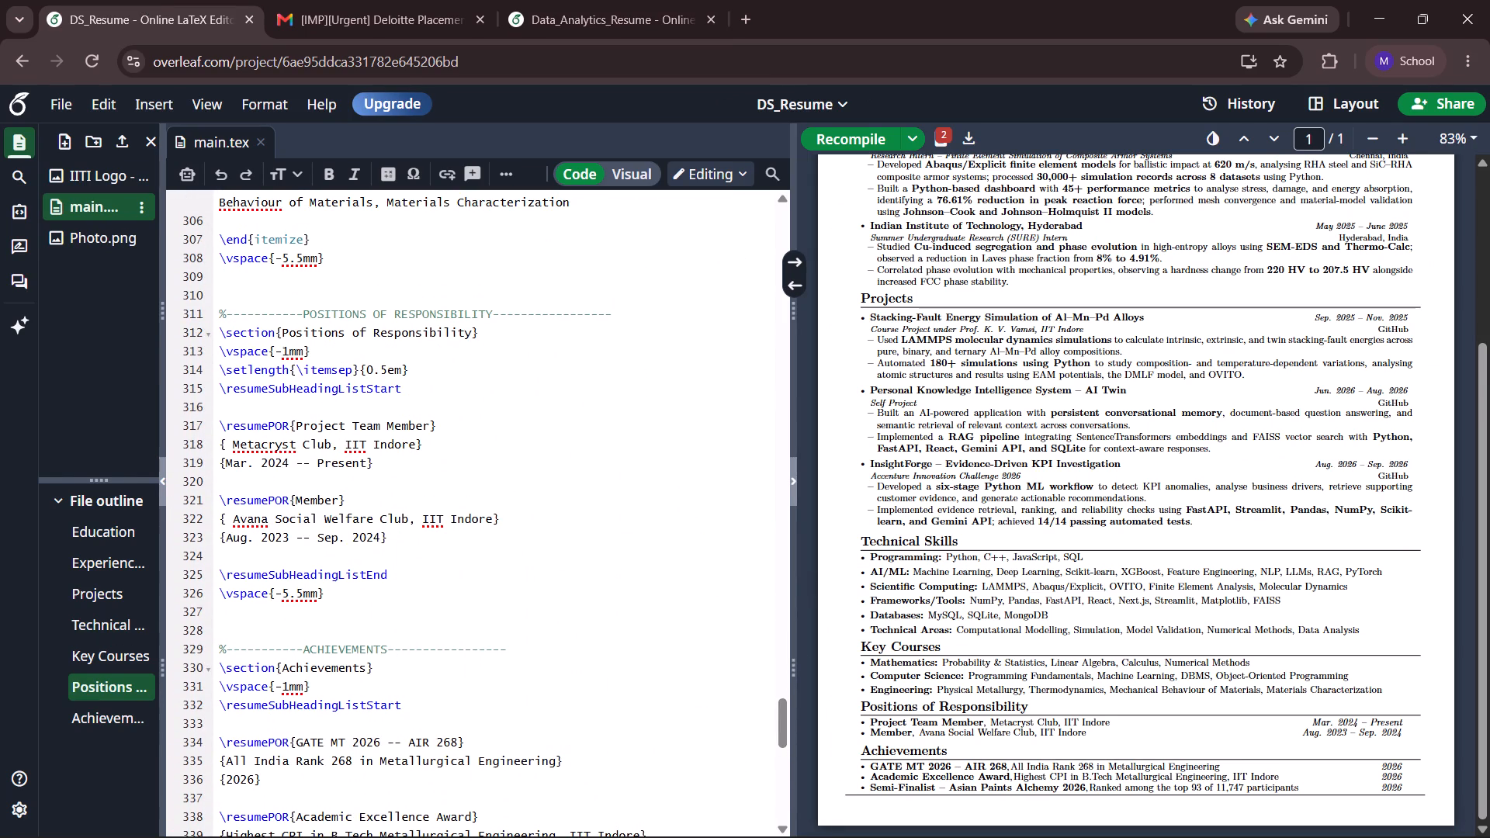
click(438, 402)
key(Return)
key(ctrl+v)
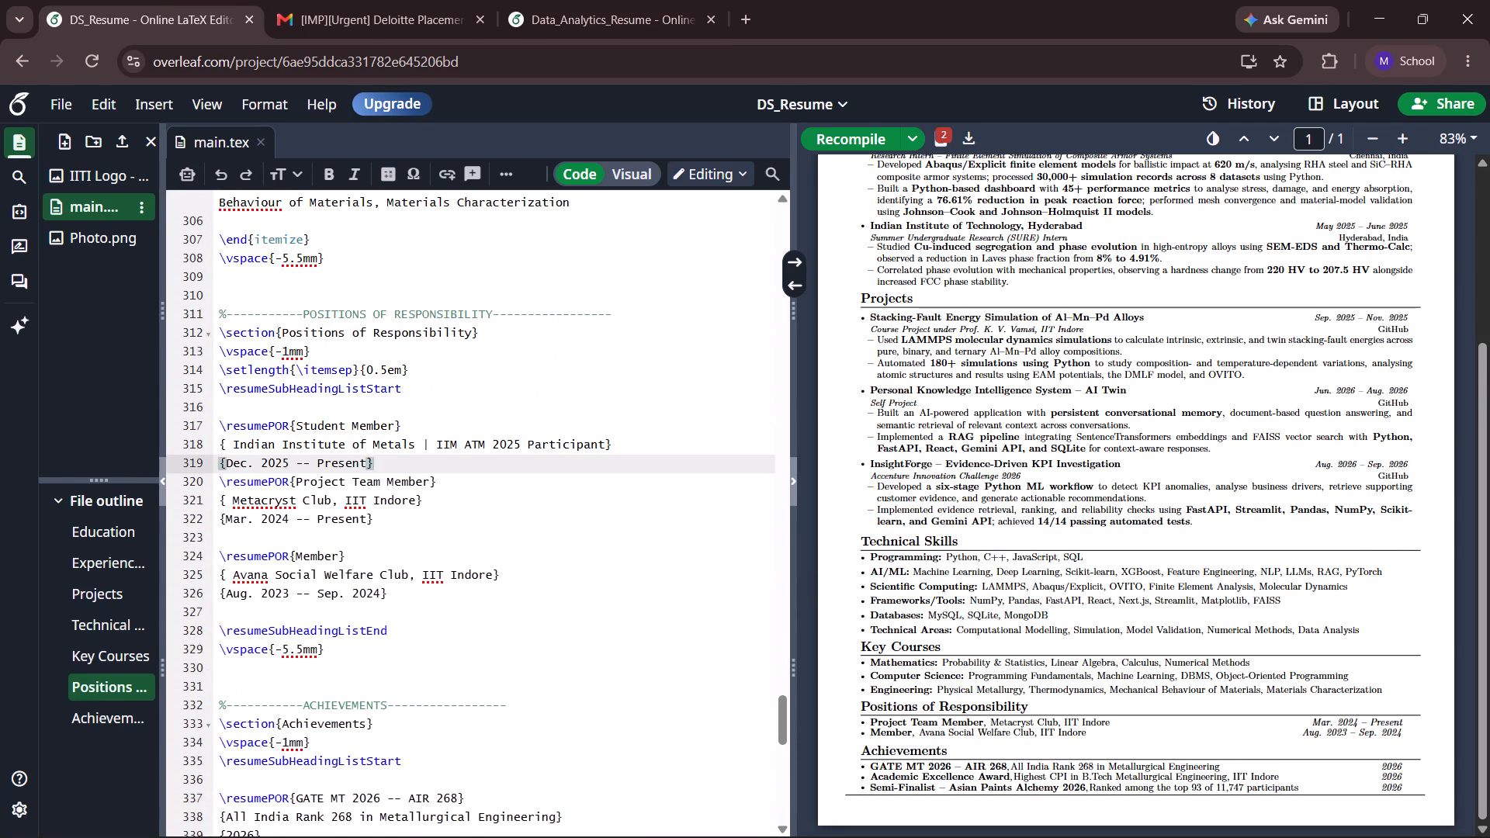
key(Return)
click(830, 139)
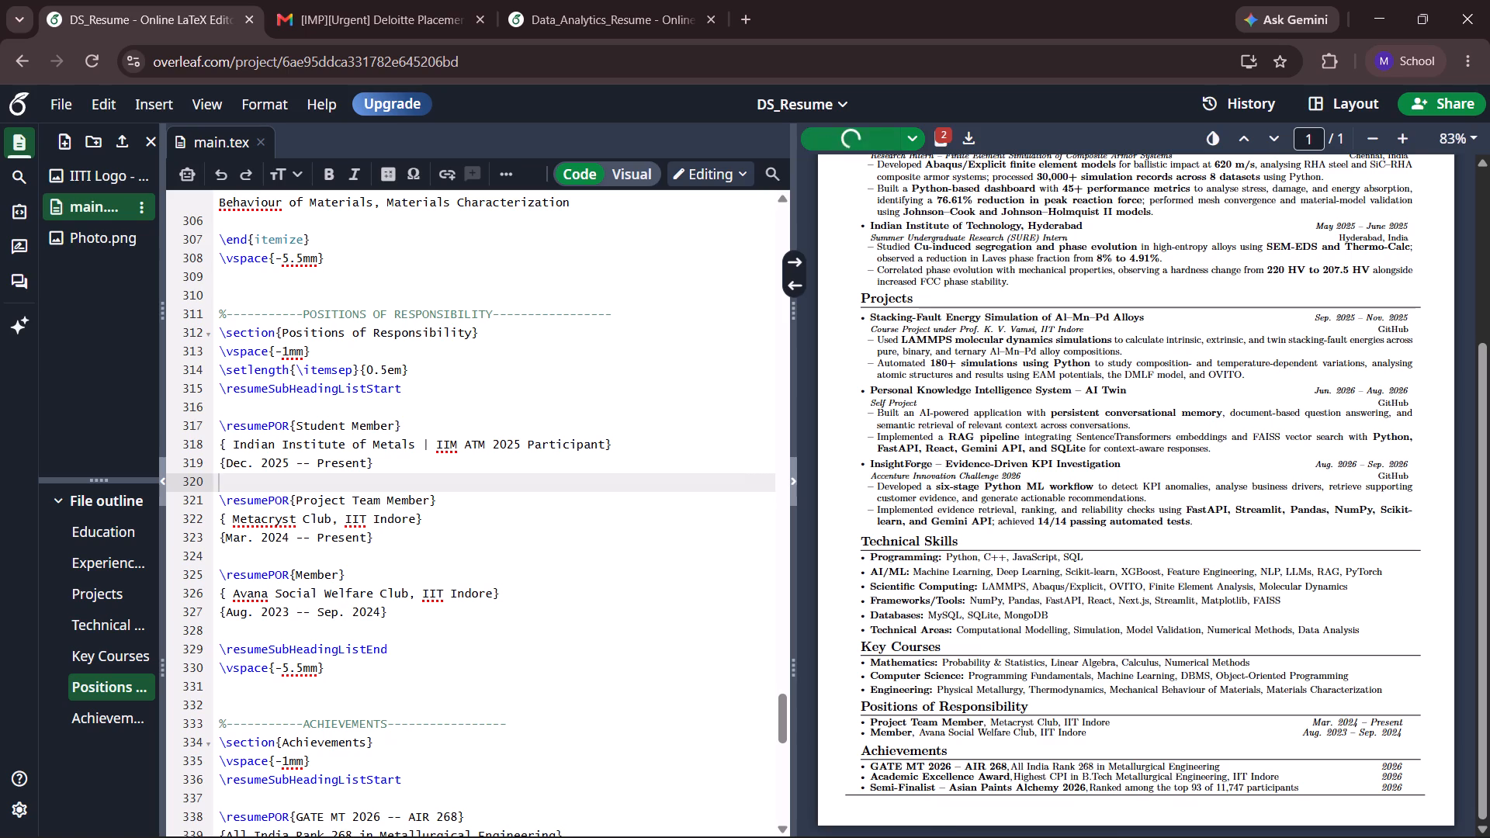
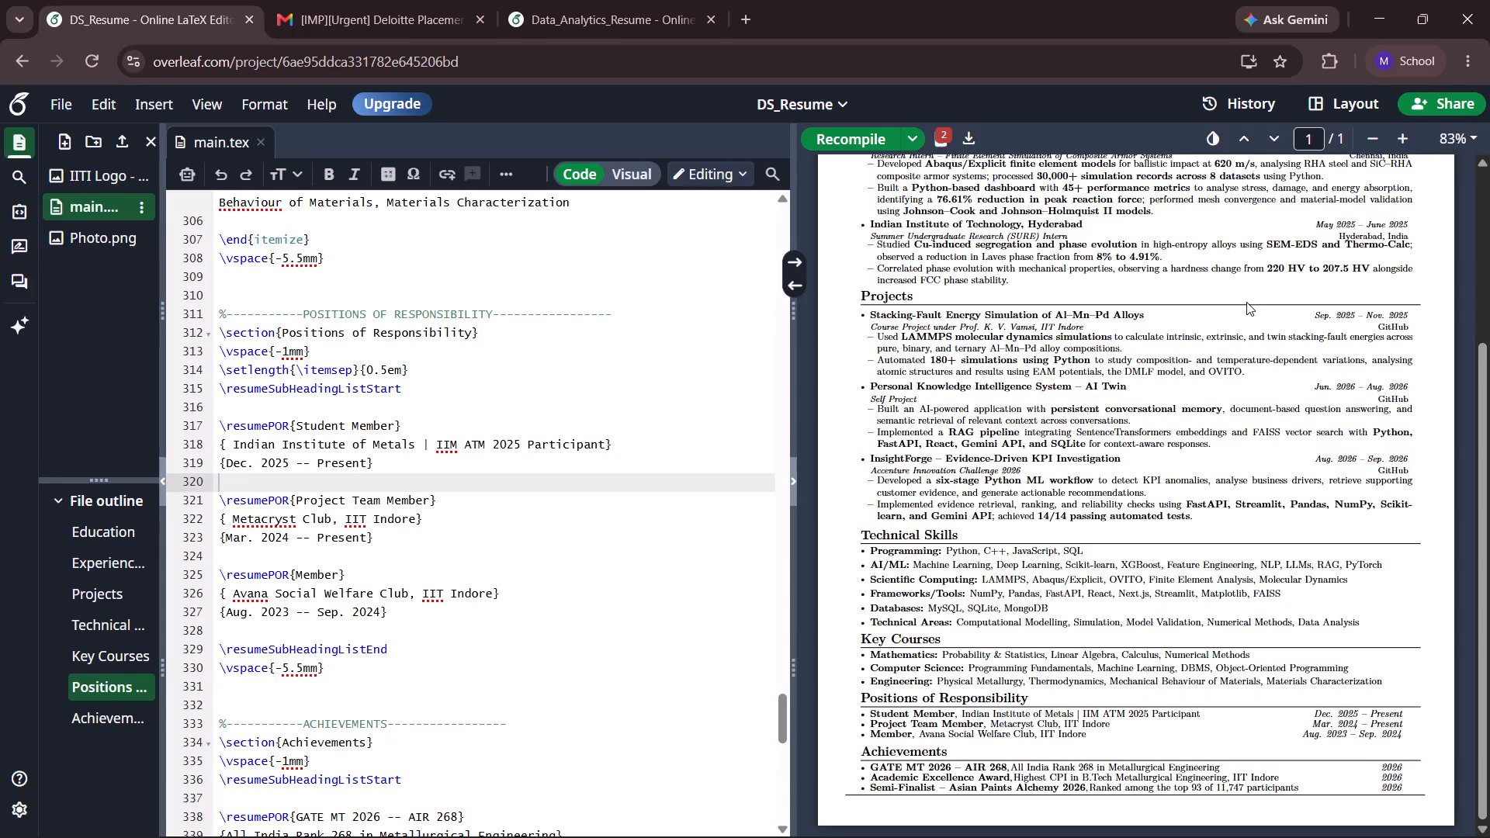
drag(1481, 436, 1480, 338)
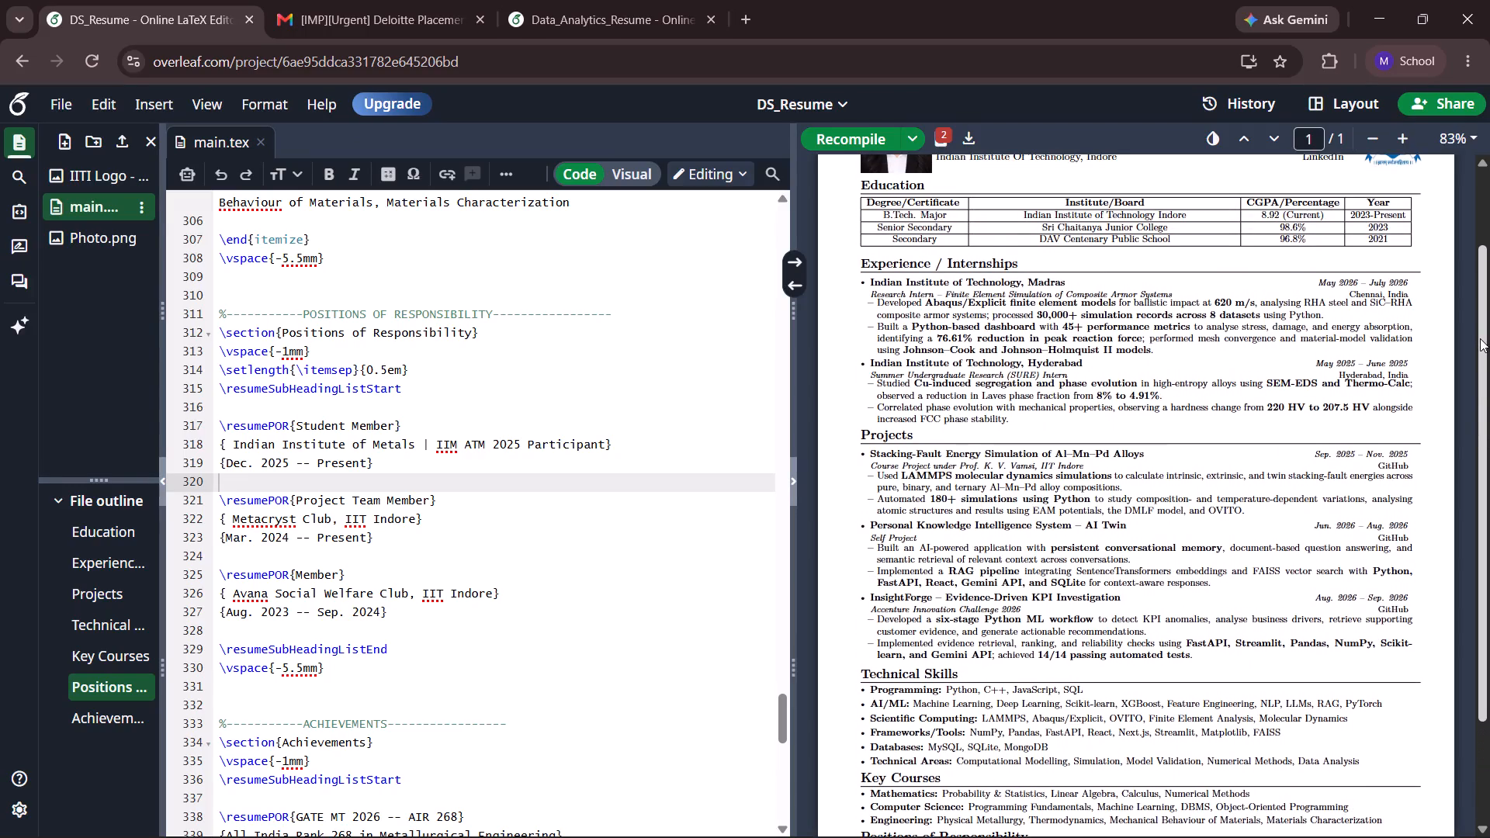
drag(1480, 338, 1483, 251)
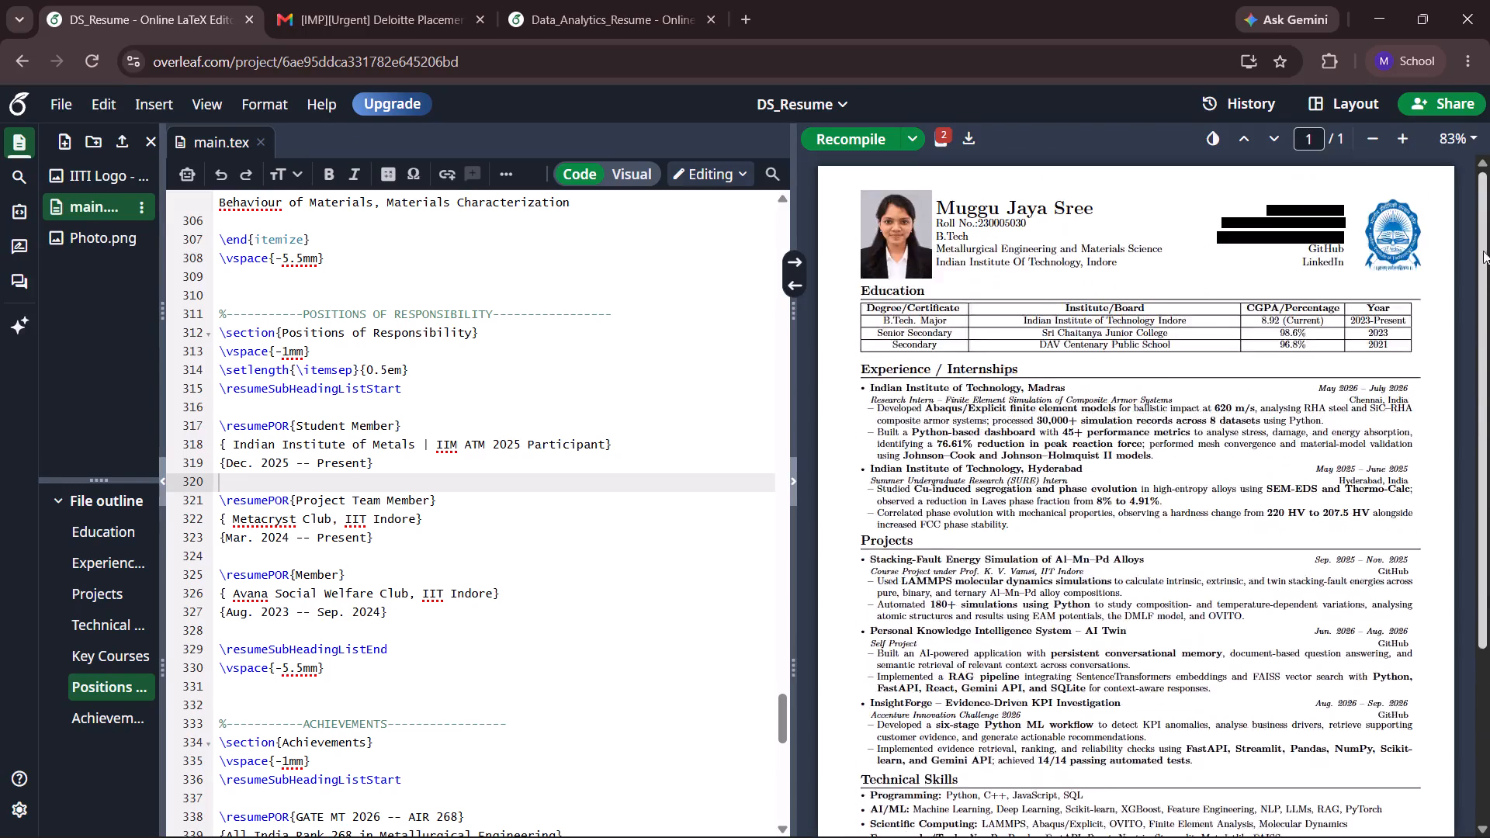
drag(1483, 251, 1489, 539)
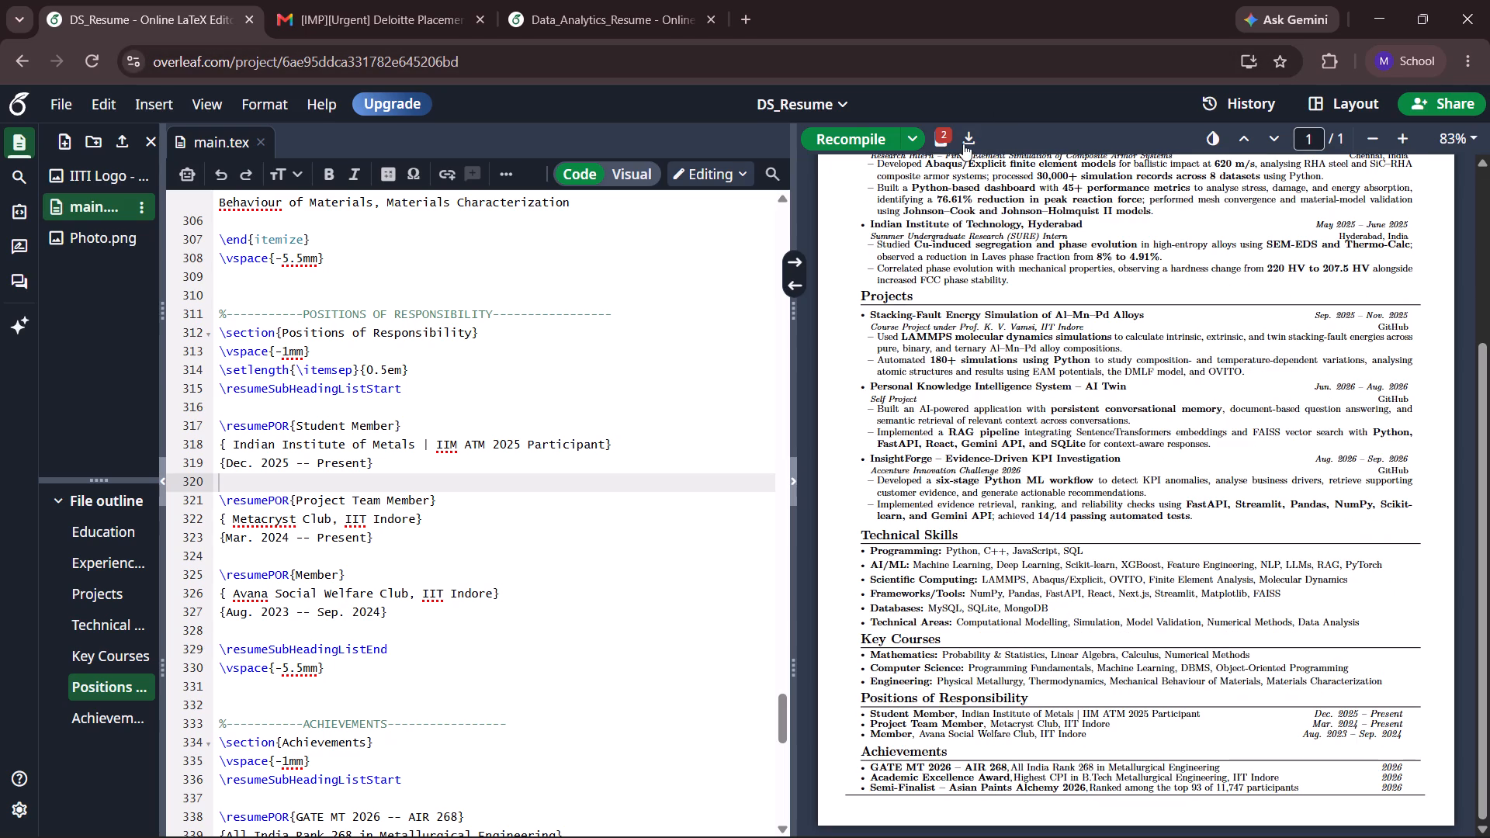
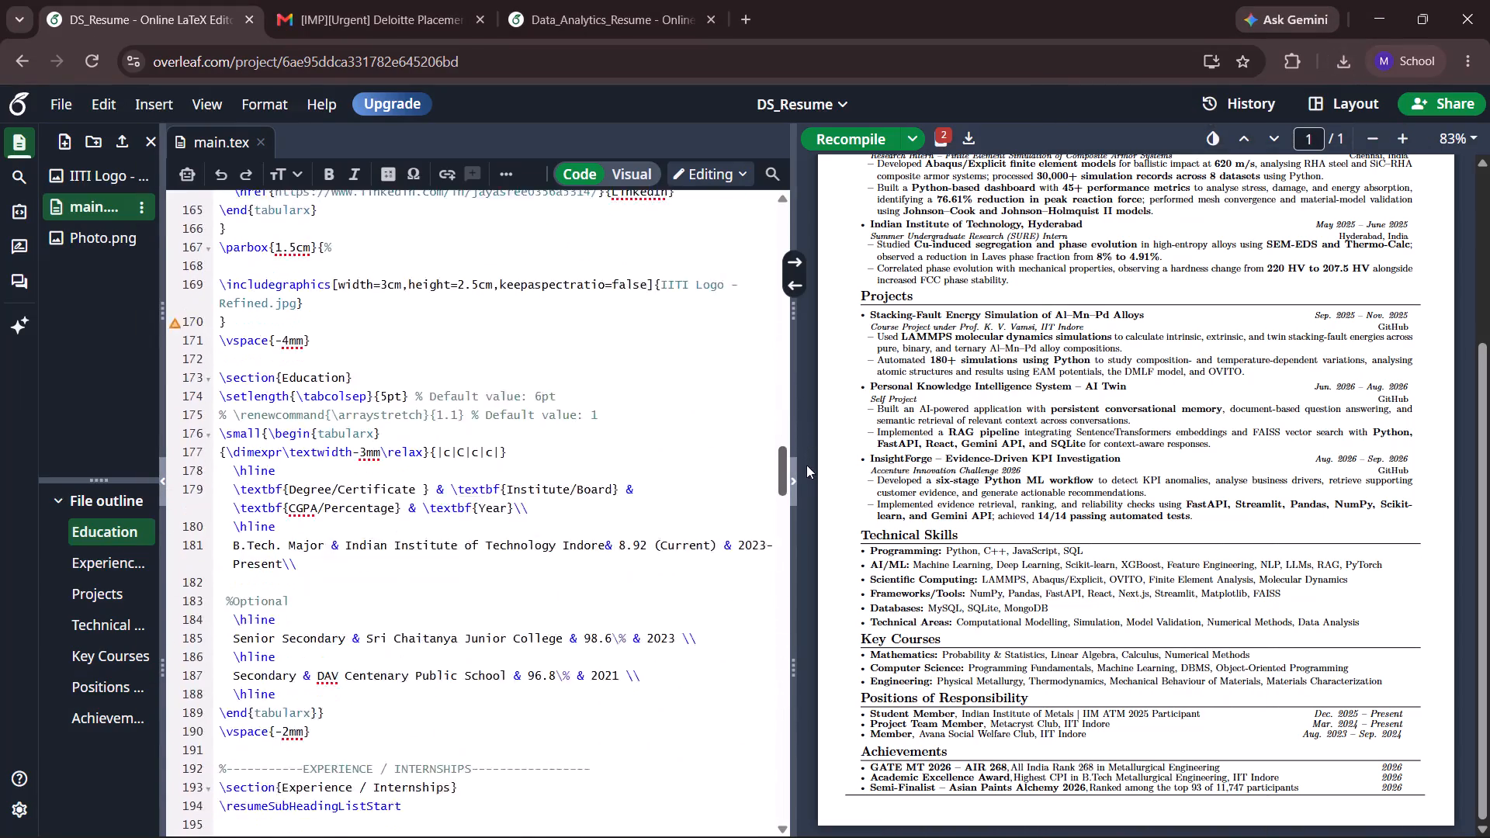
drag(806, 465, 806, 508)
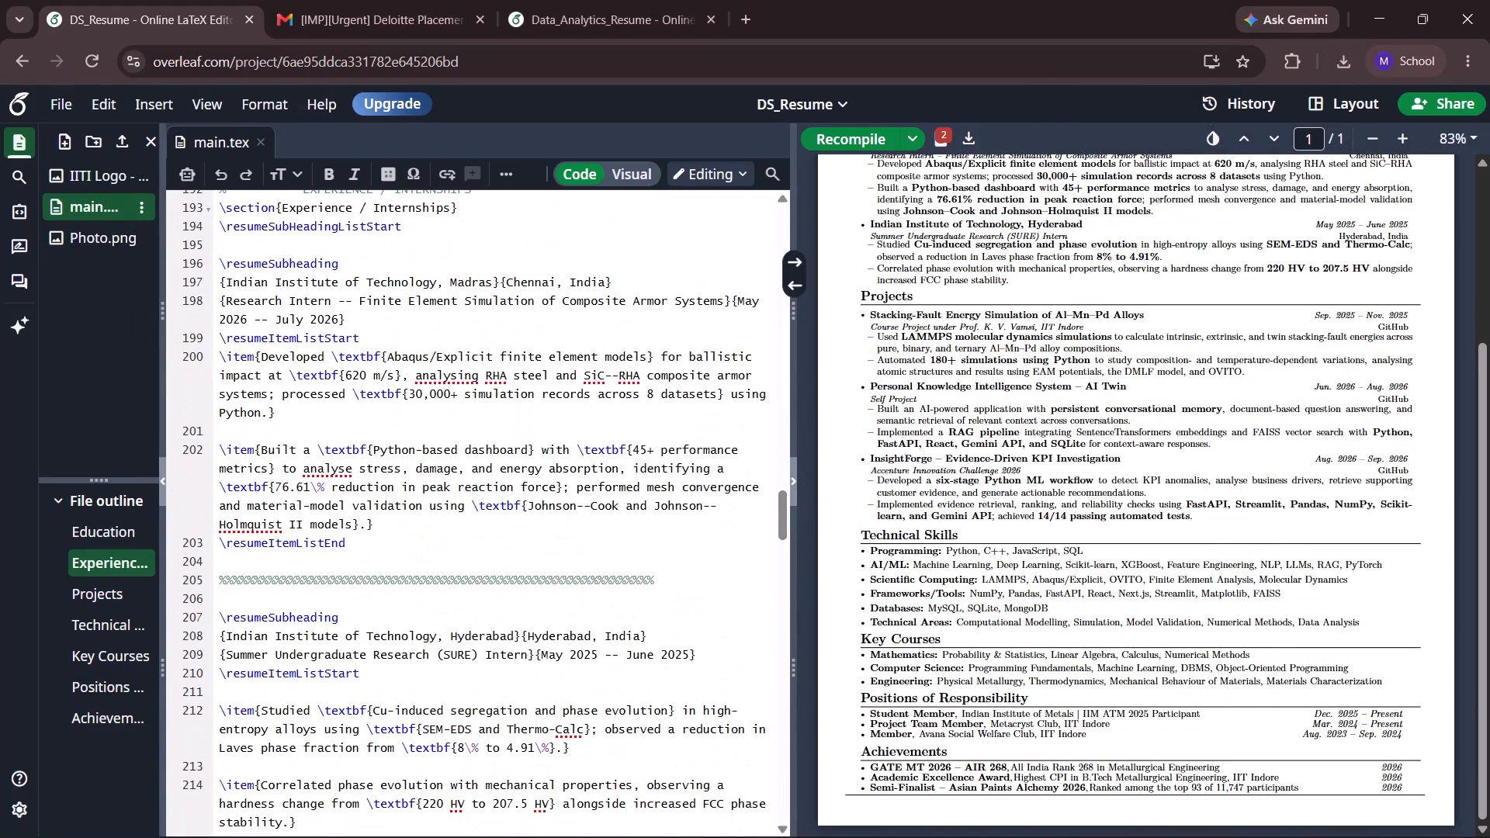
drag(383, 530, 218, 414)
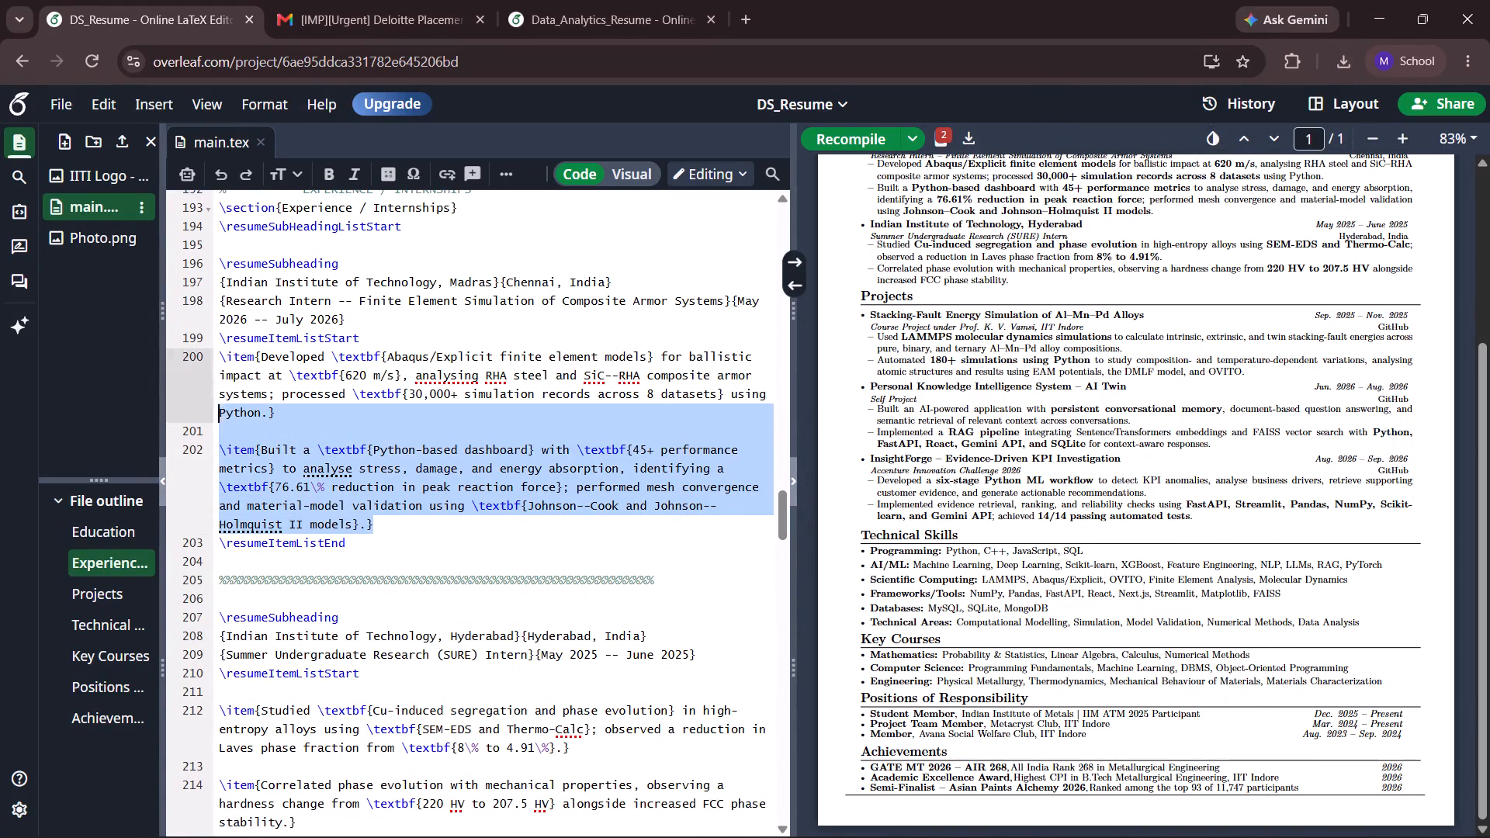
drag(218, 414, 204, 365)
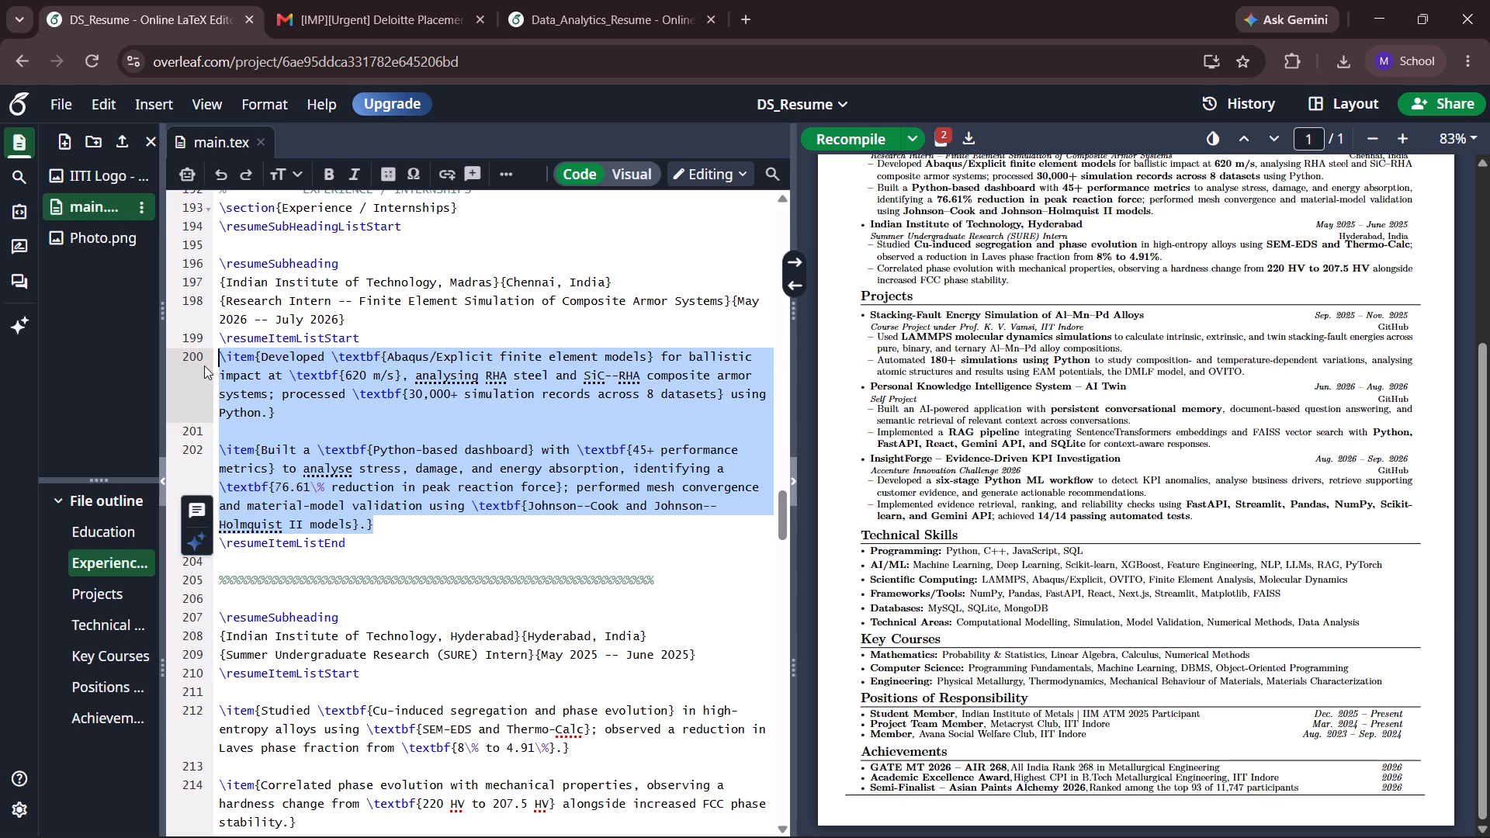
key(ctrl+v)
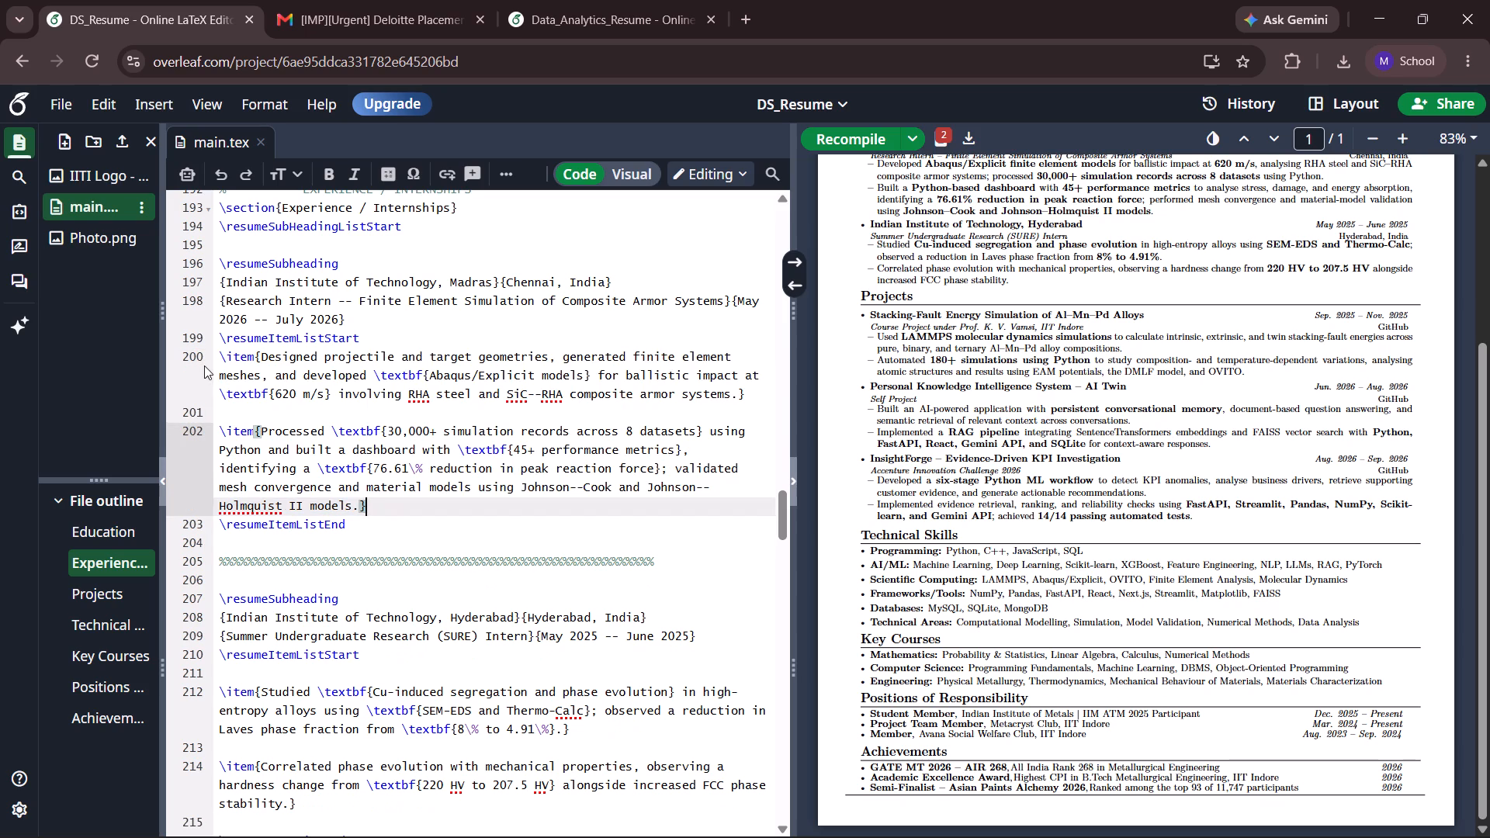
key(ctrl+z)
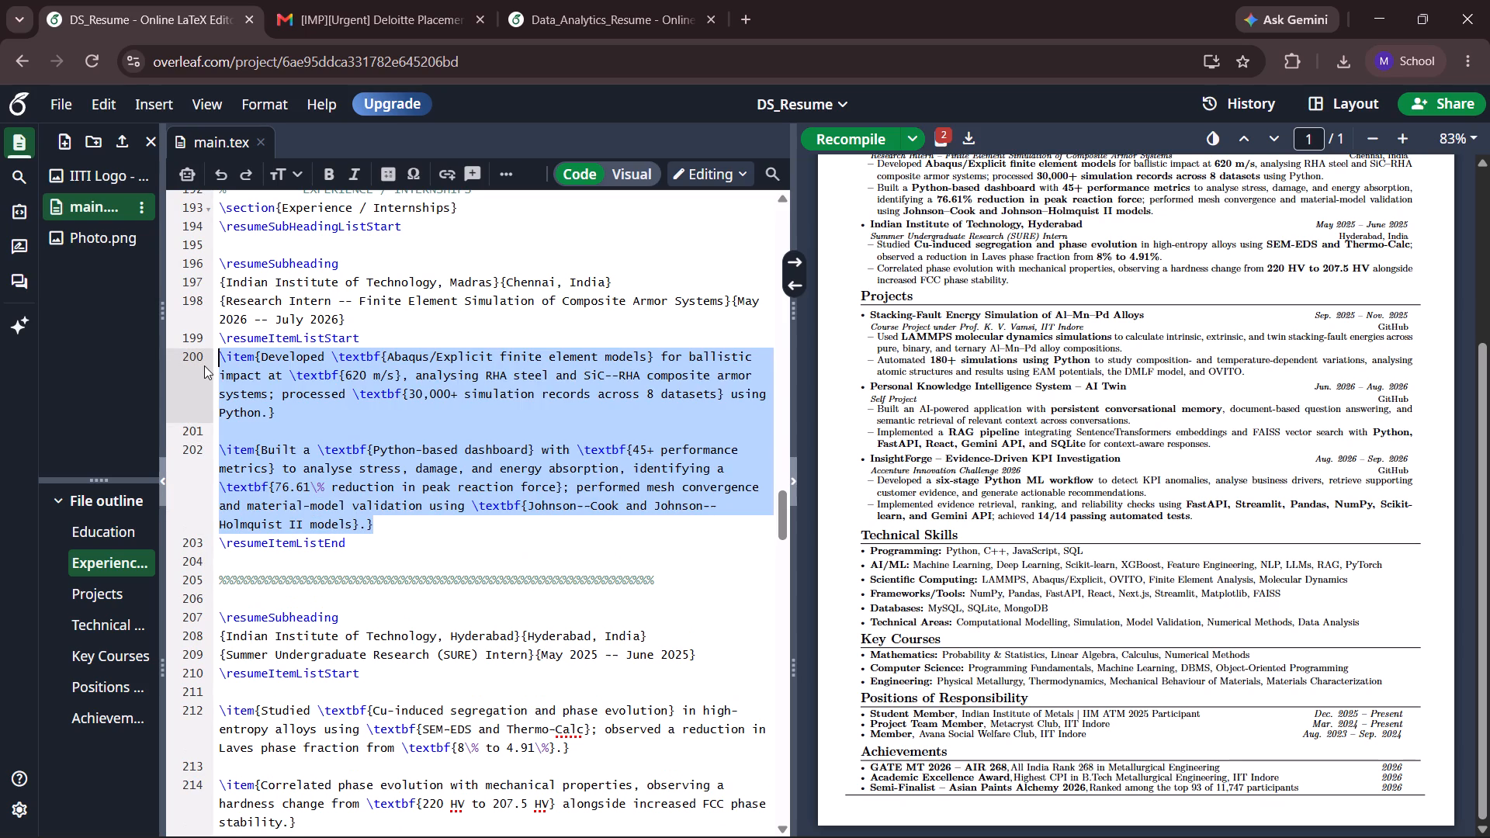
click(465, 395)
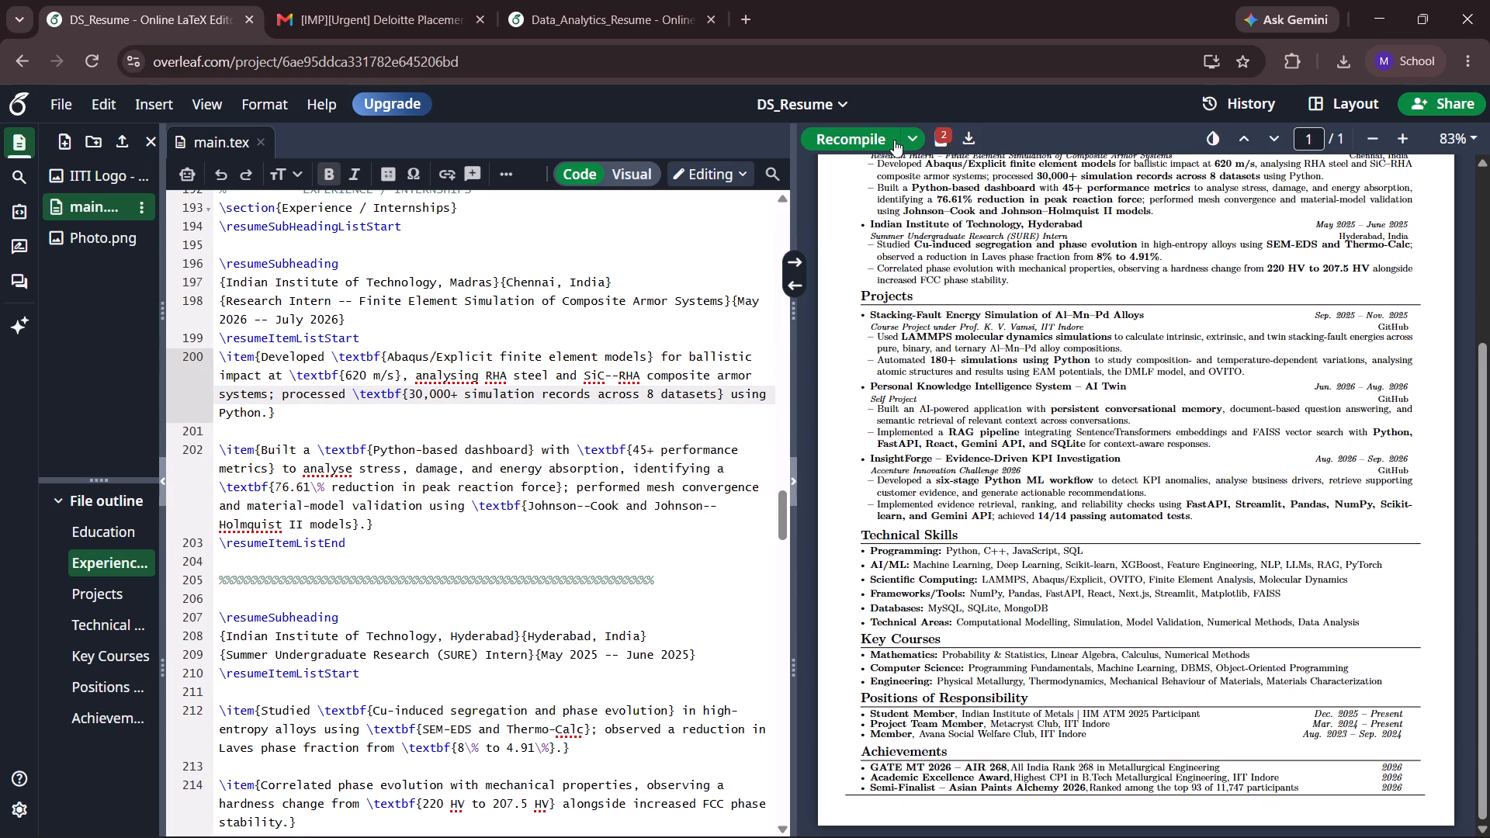
Recompile DS_Resume and compare its header, education and experience sections with those of the compiled Data_Analytics_Resume.
click(870, 135)
click(1488, 457)
drag(1488, 457, 1489, 344)
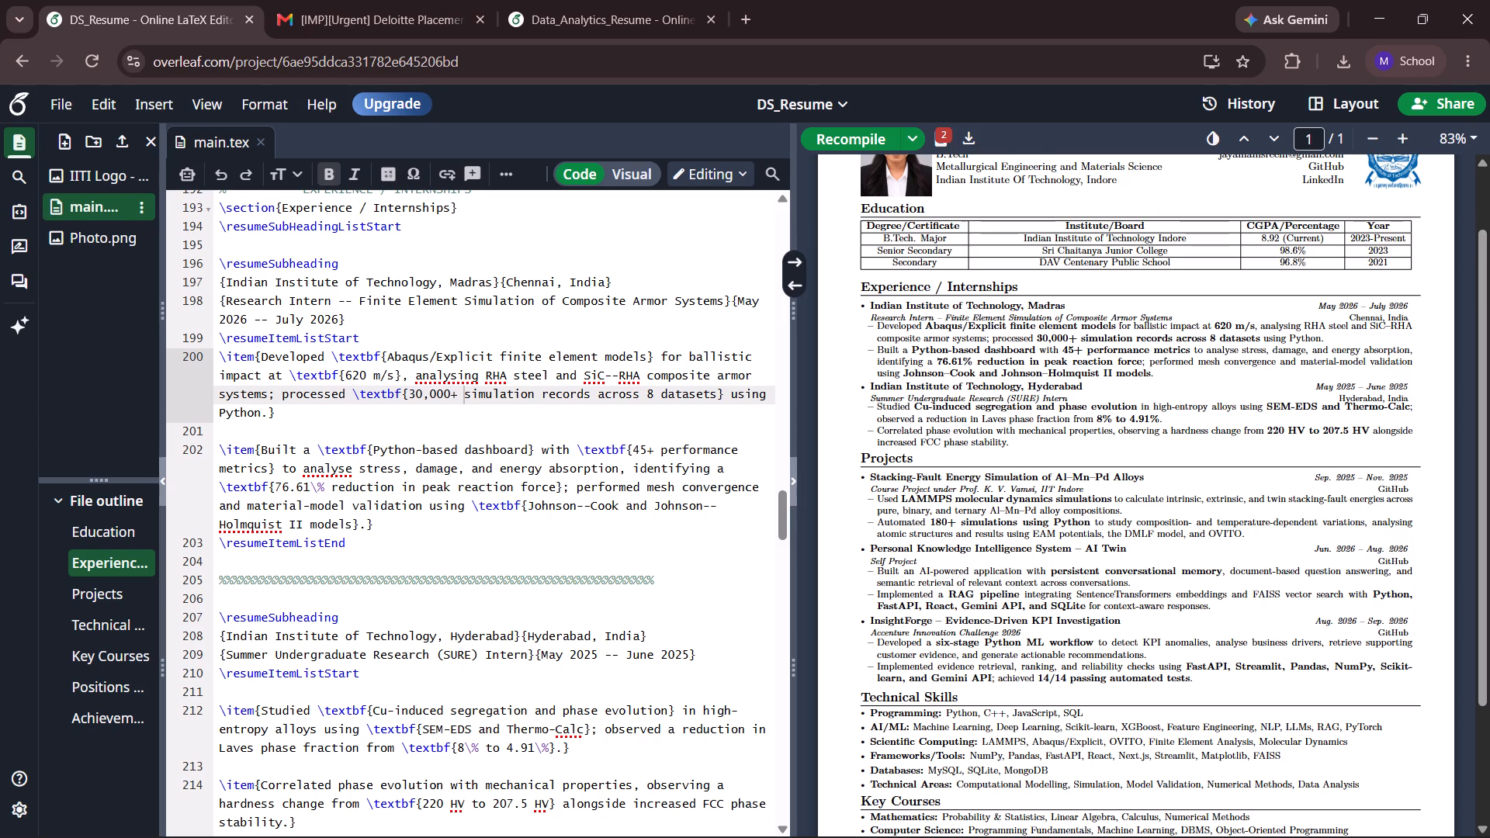
click(589, 0)
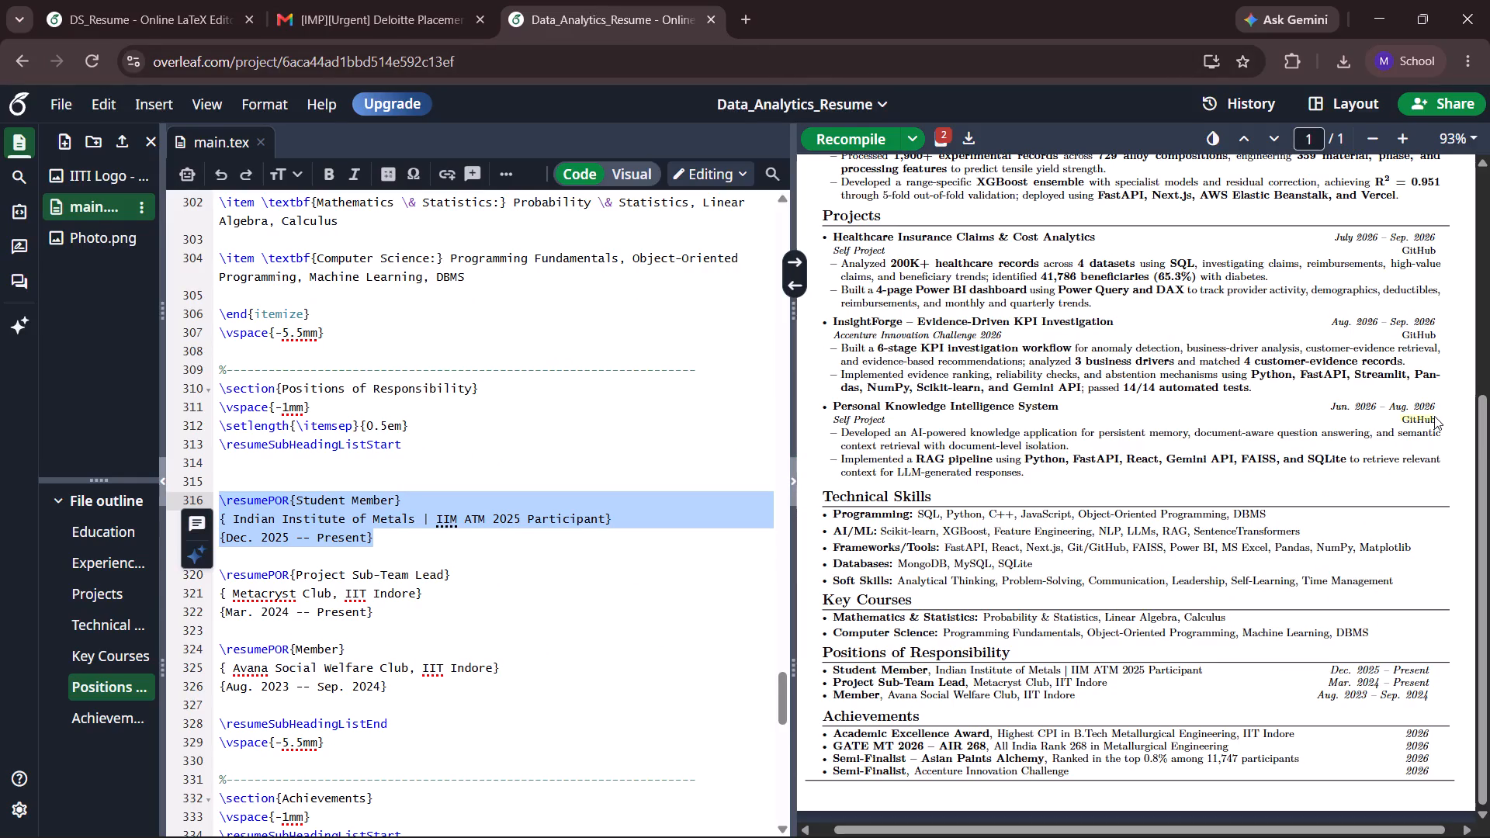
drag(1484, 428, 1471, 235)
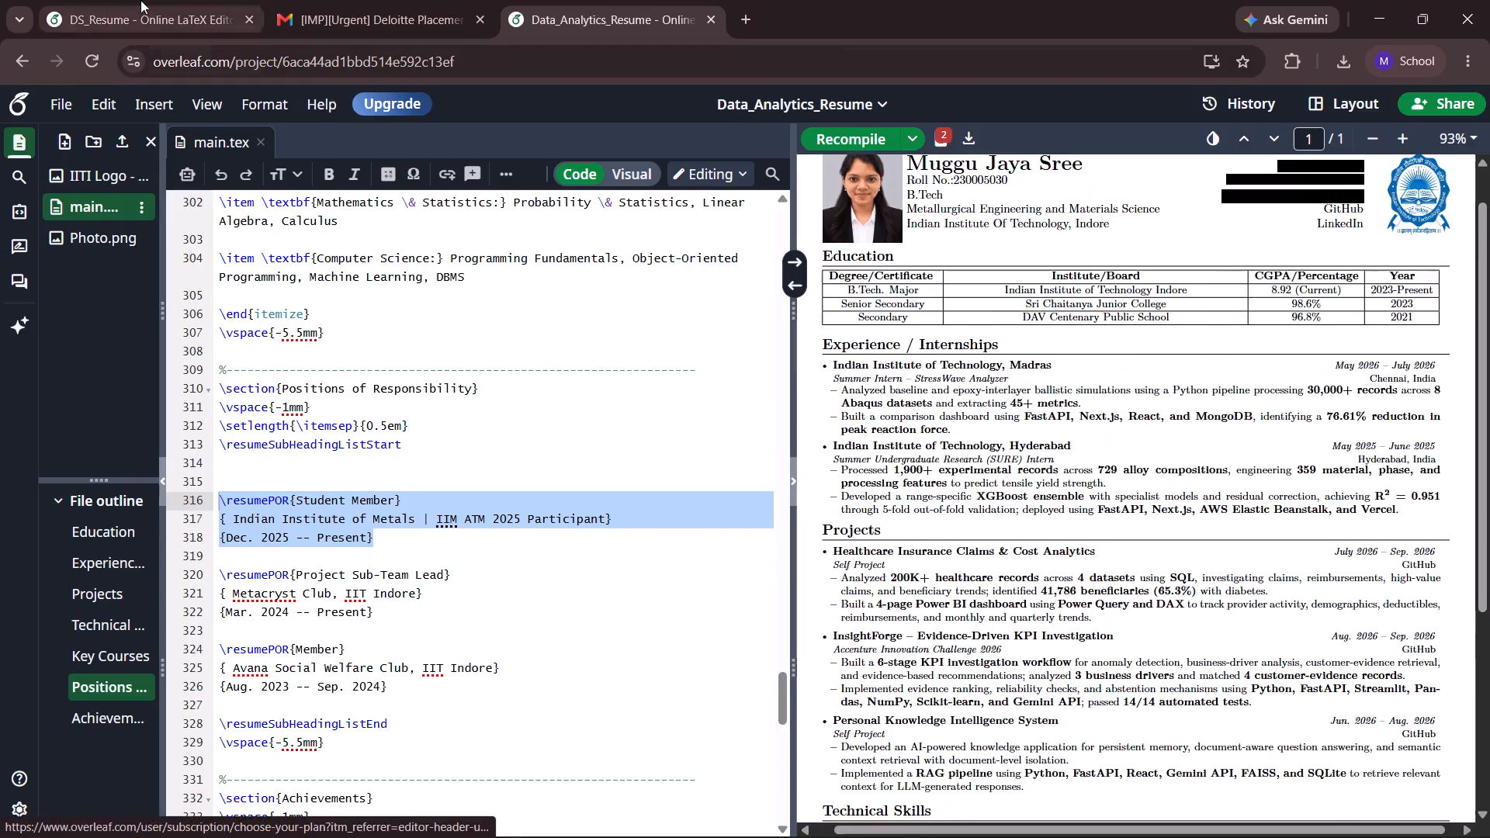
click(137, 0)
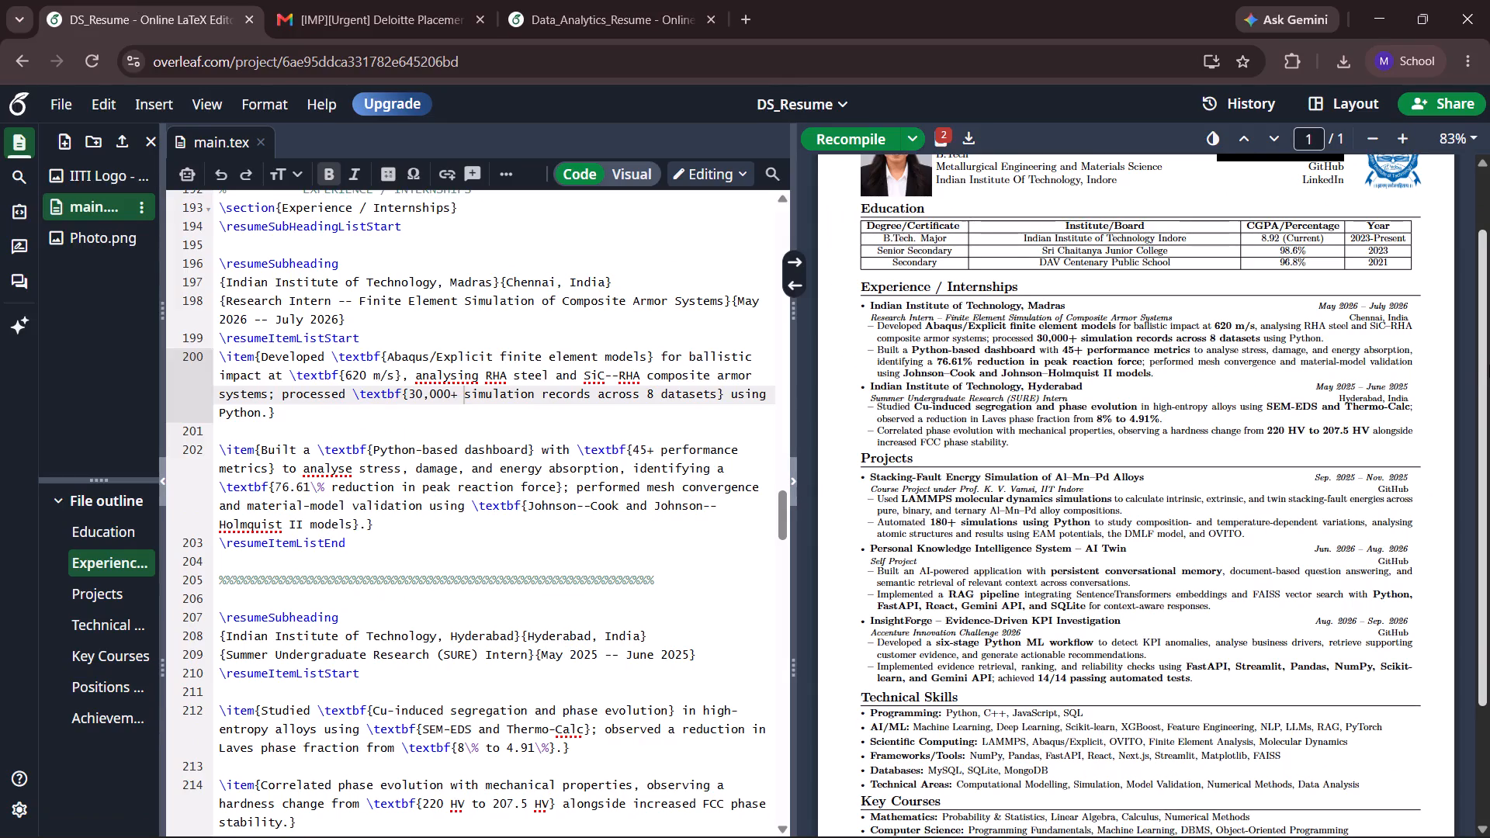
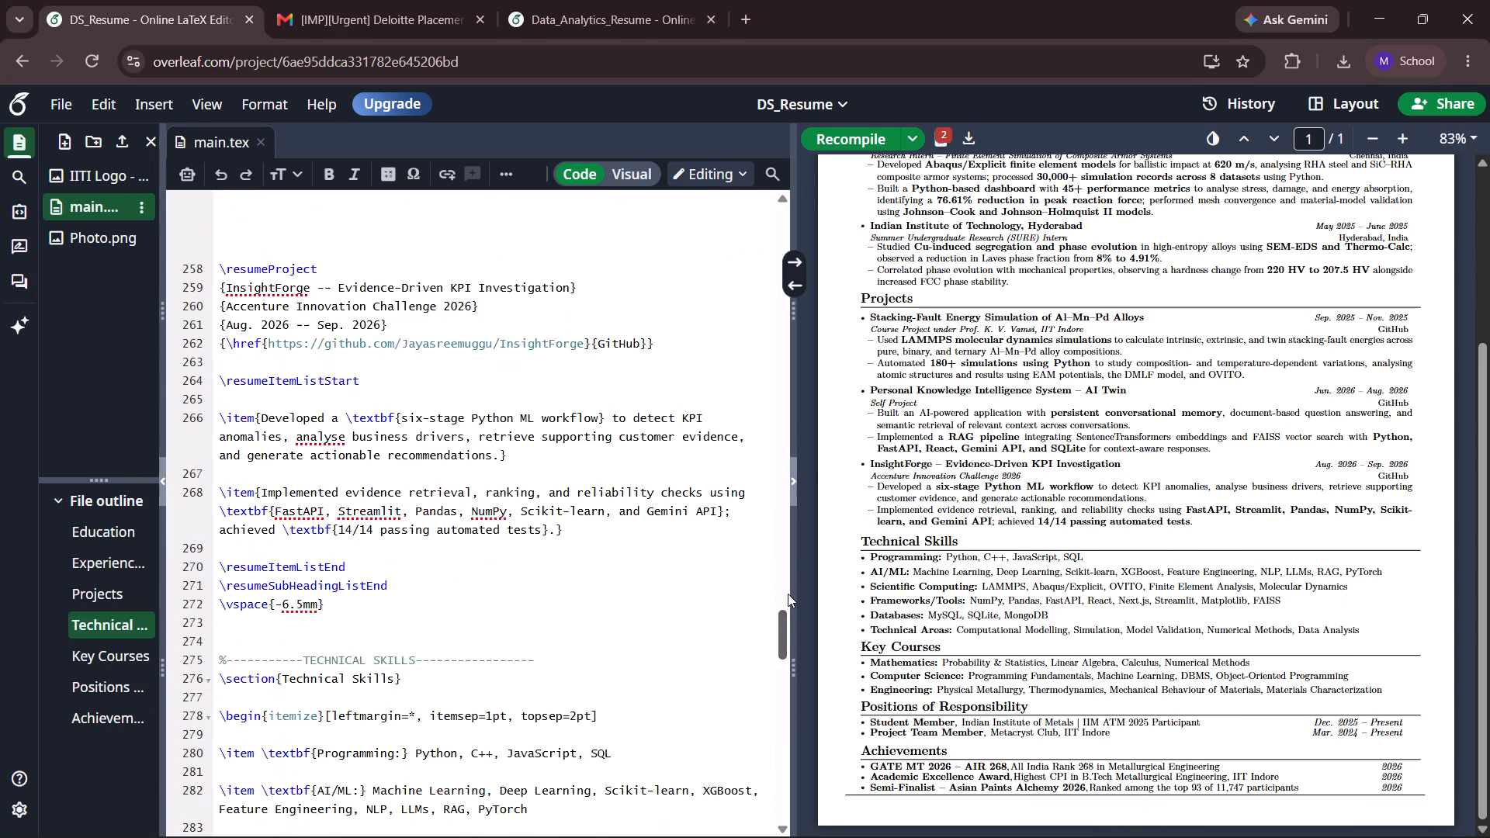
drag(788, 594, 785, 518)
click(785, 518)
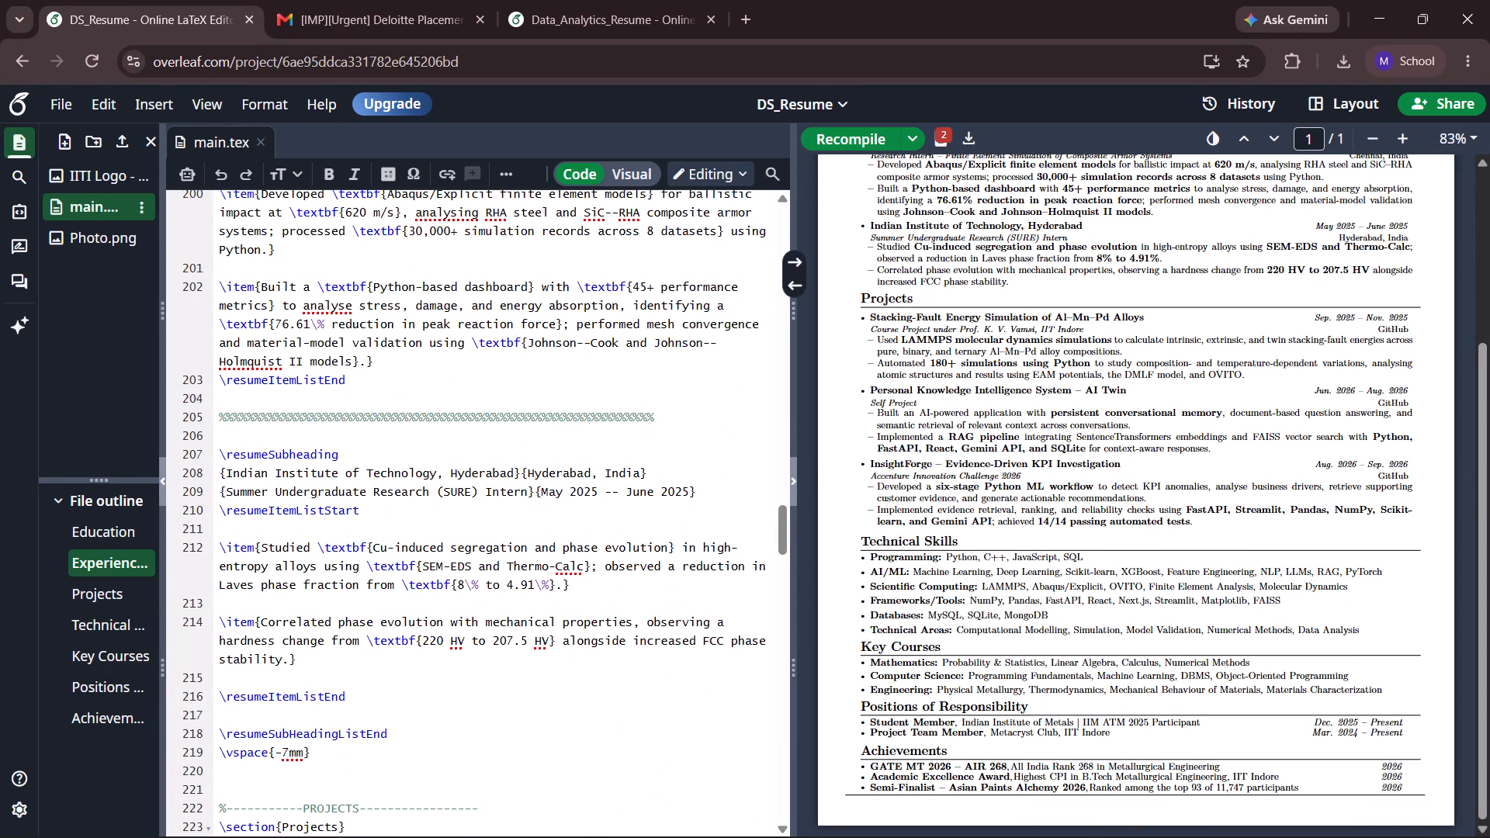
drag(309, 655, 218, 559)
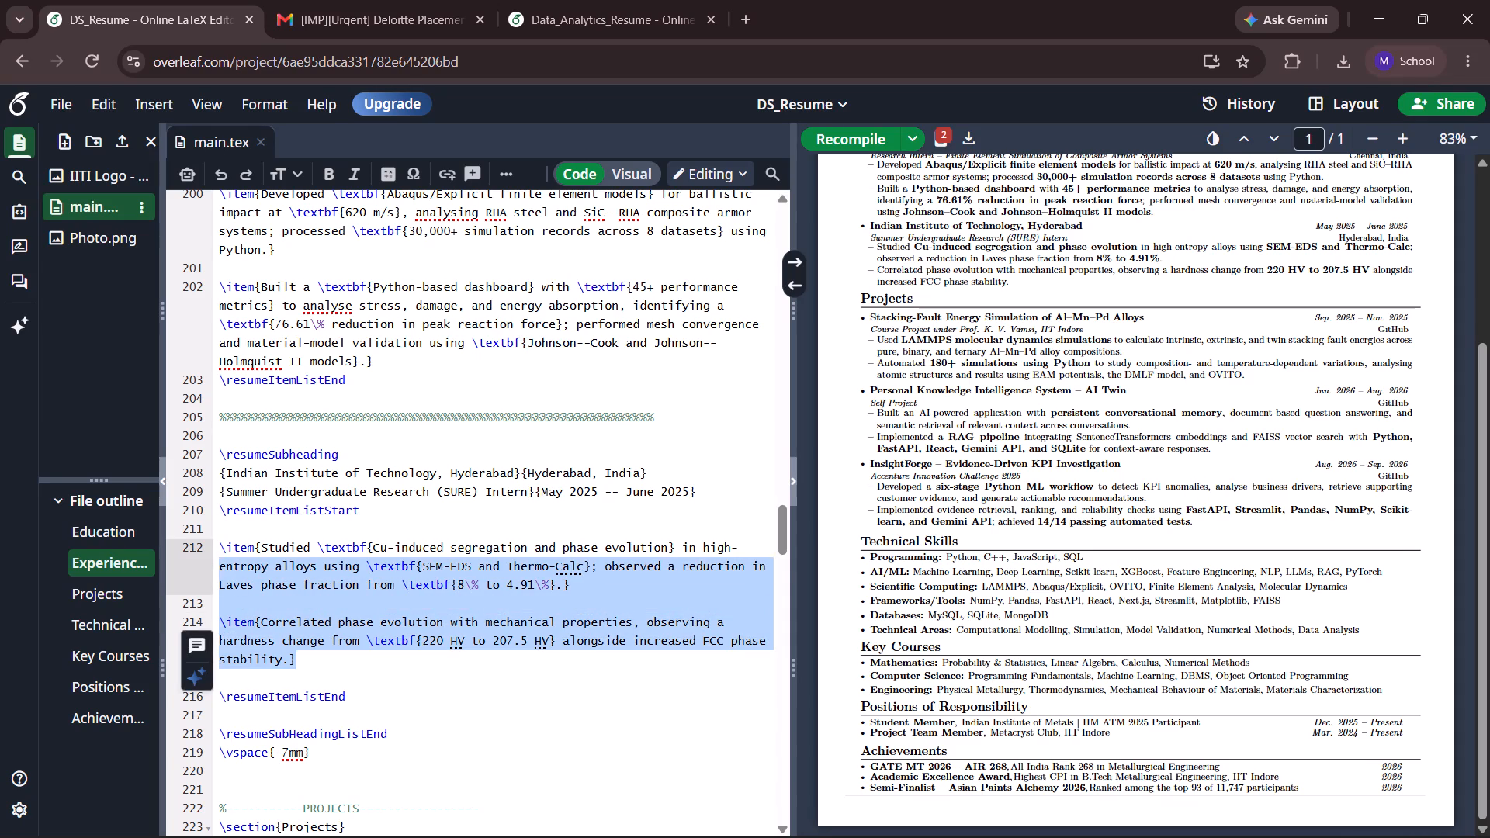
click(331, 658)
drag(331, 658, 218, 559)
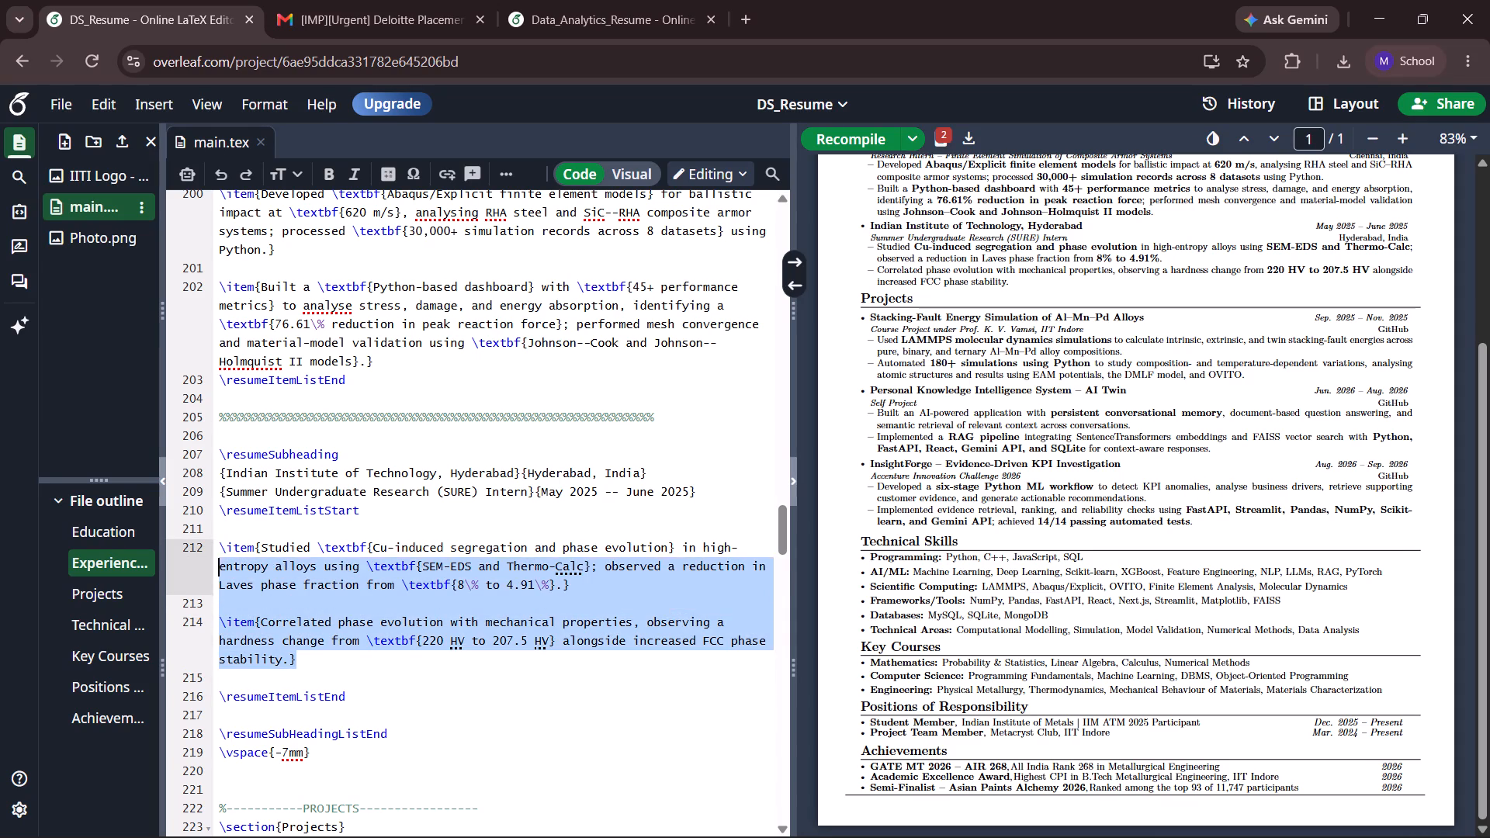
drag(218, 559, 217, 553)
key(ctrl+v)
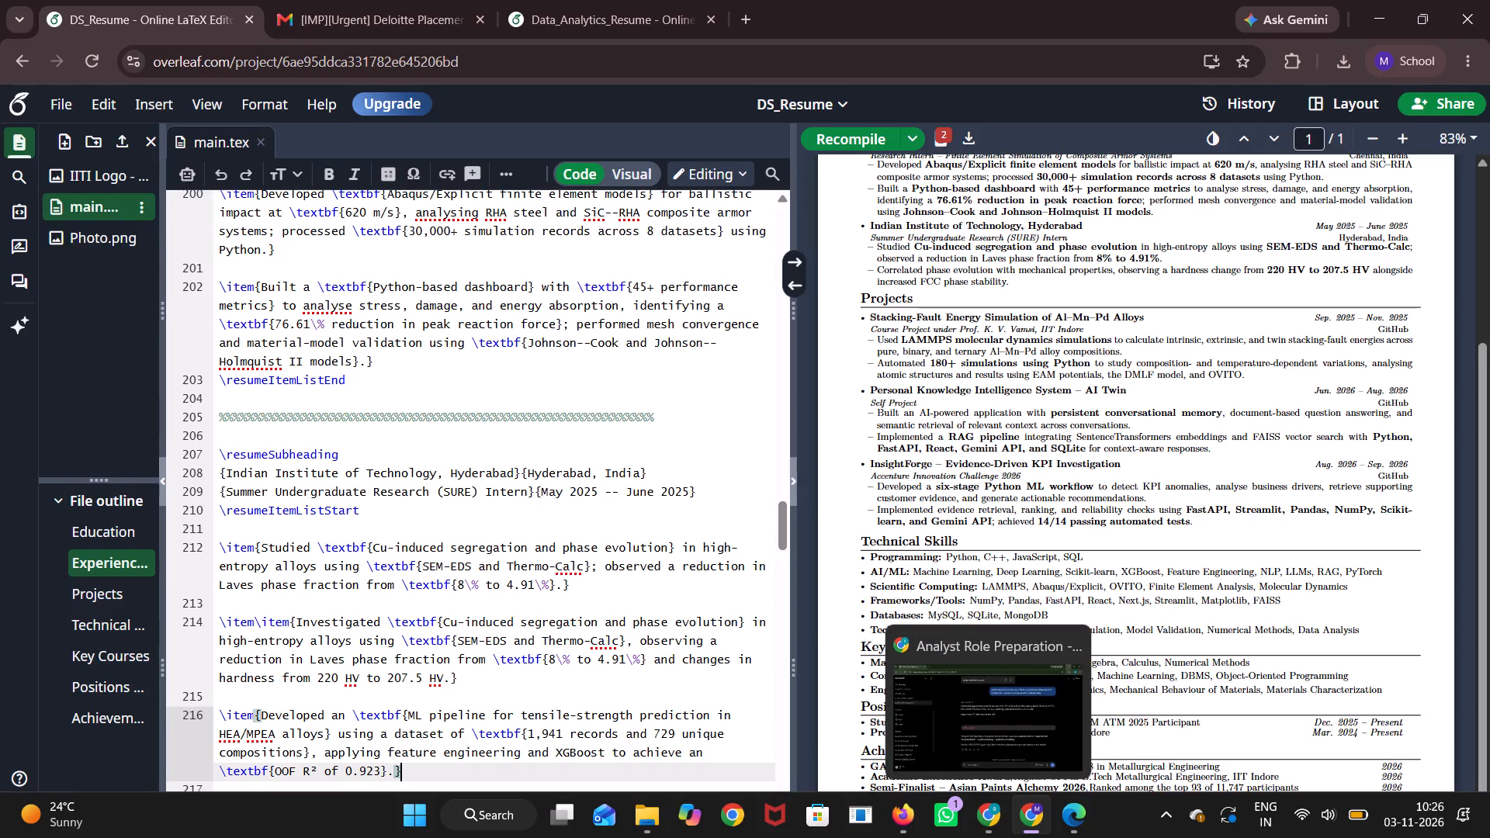
In Data_Analytics_Resume, copy the two IIT Hyderabad internship bullets about the 1,900+ experimental records and the XGBoost ensemble.
click(553, 0)
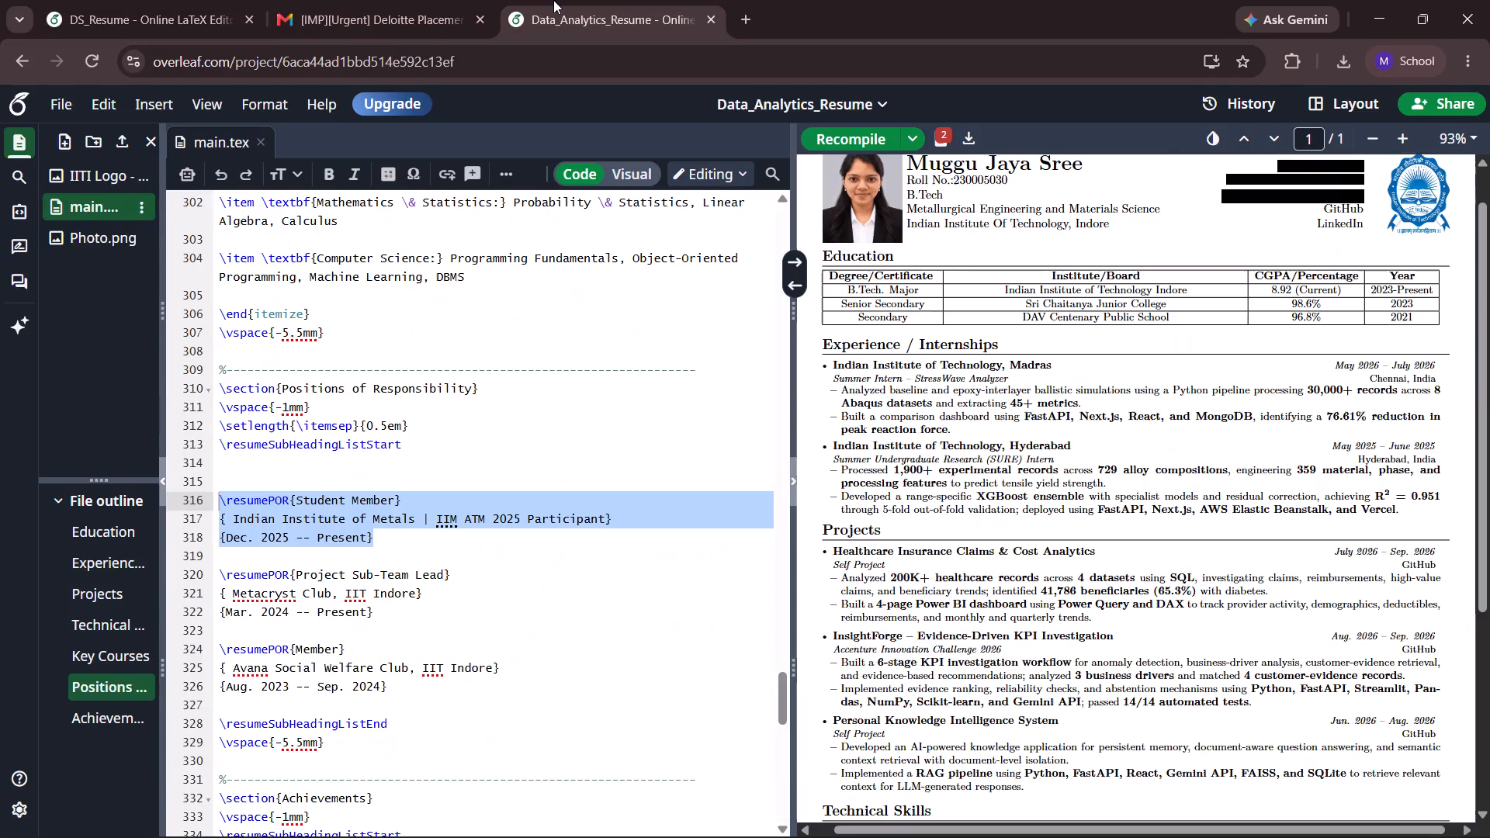
click(670, 441)
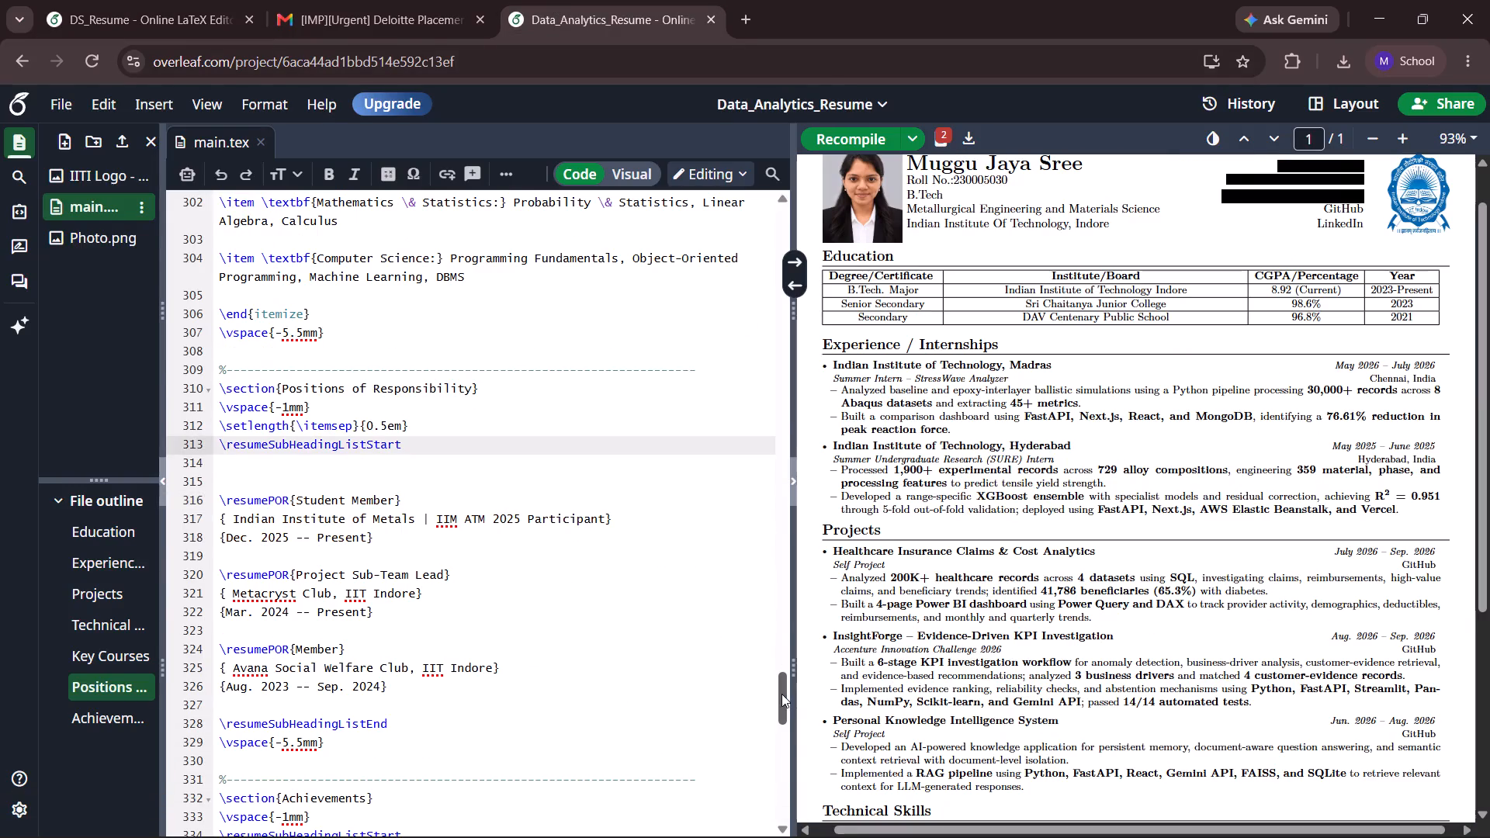
drag(781, 694, 778, 629)
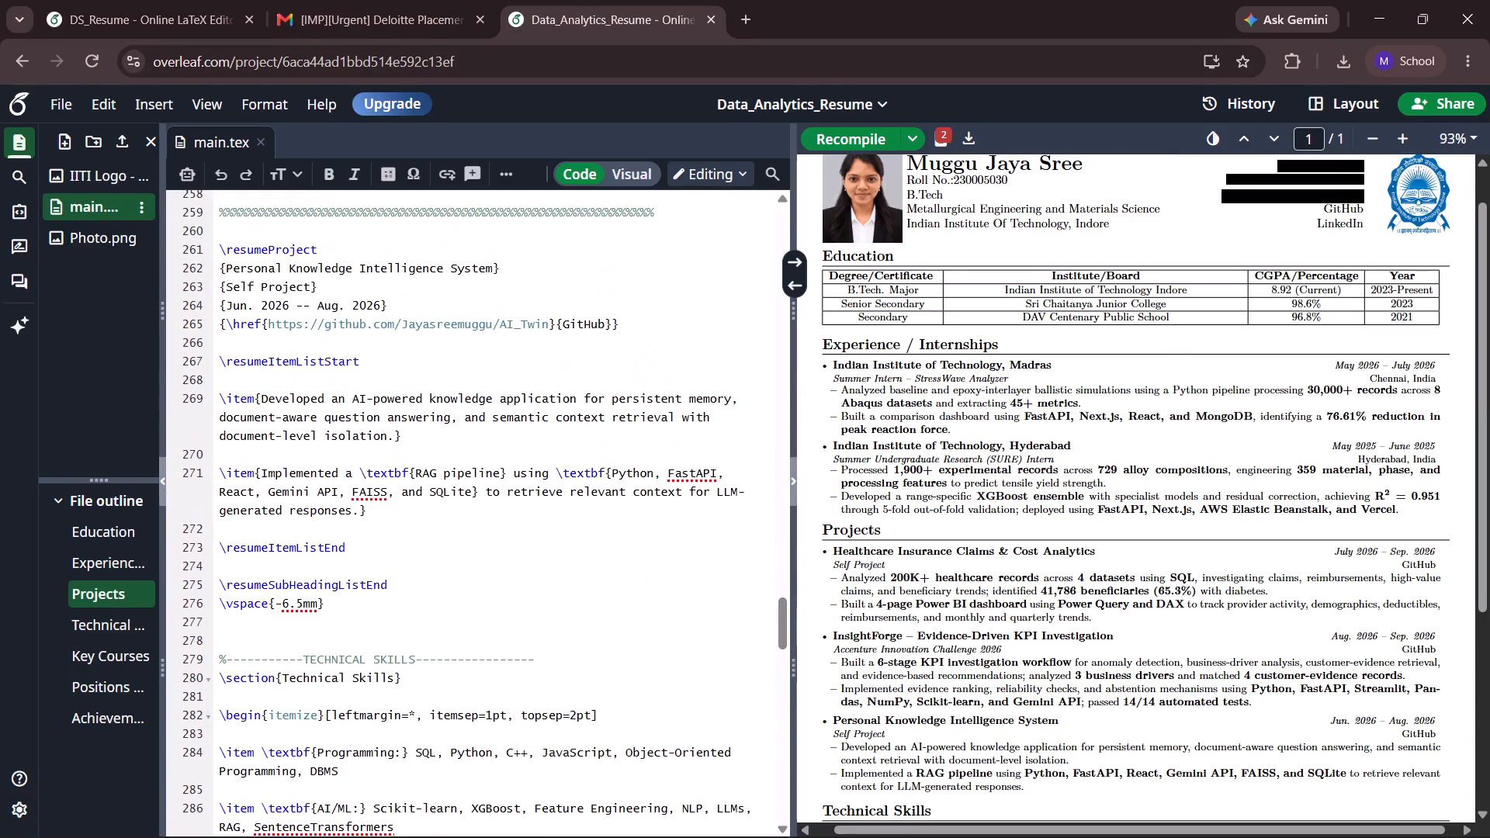
drag(780, 622, 780, 574)
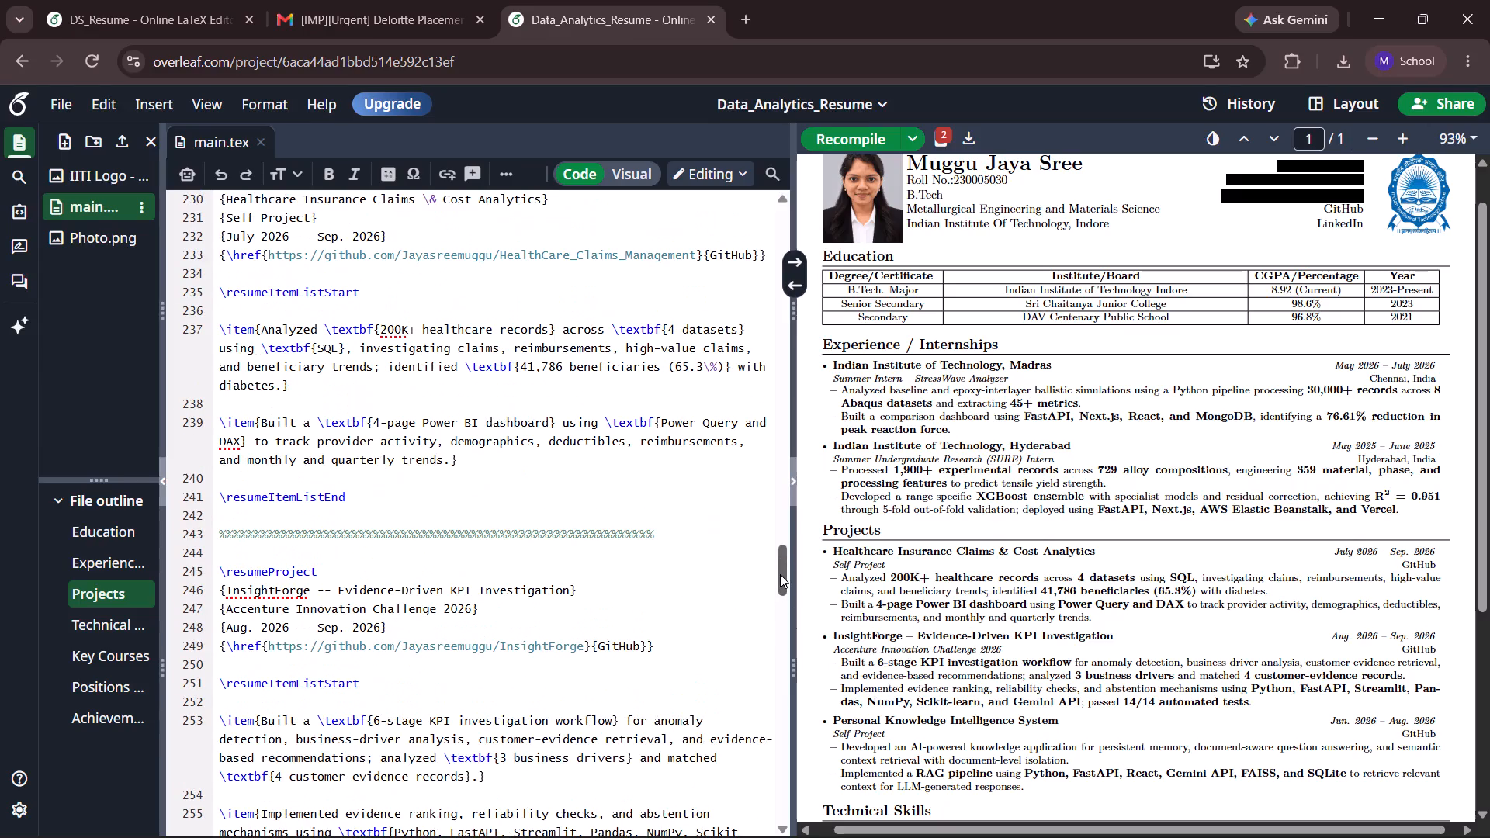
drag(780, 574, 780, 530)
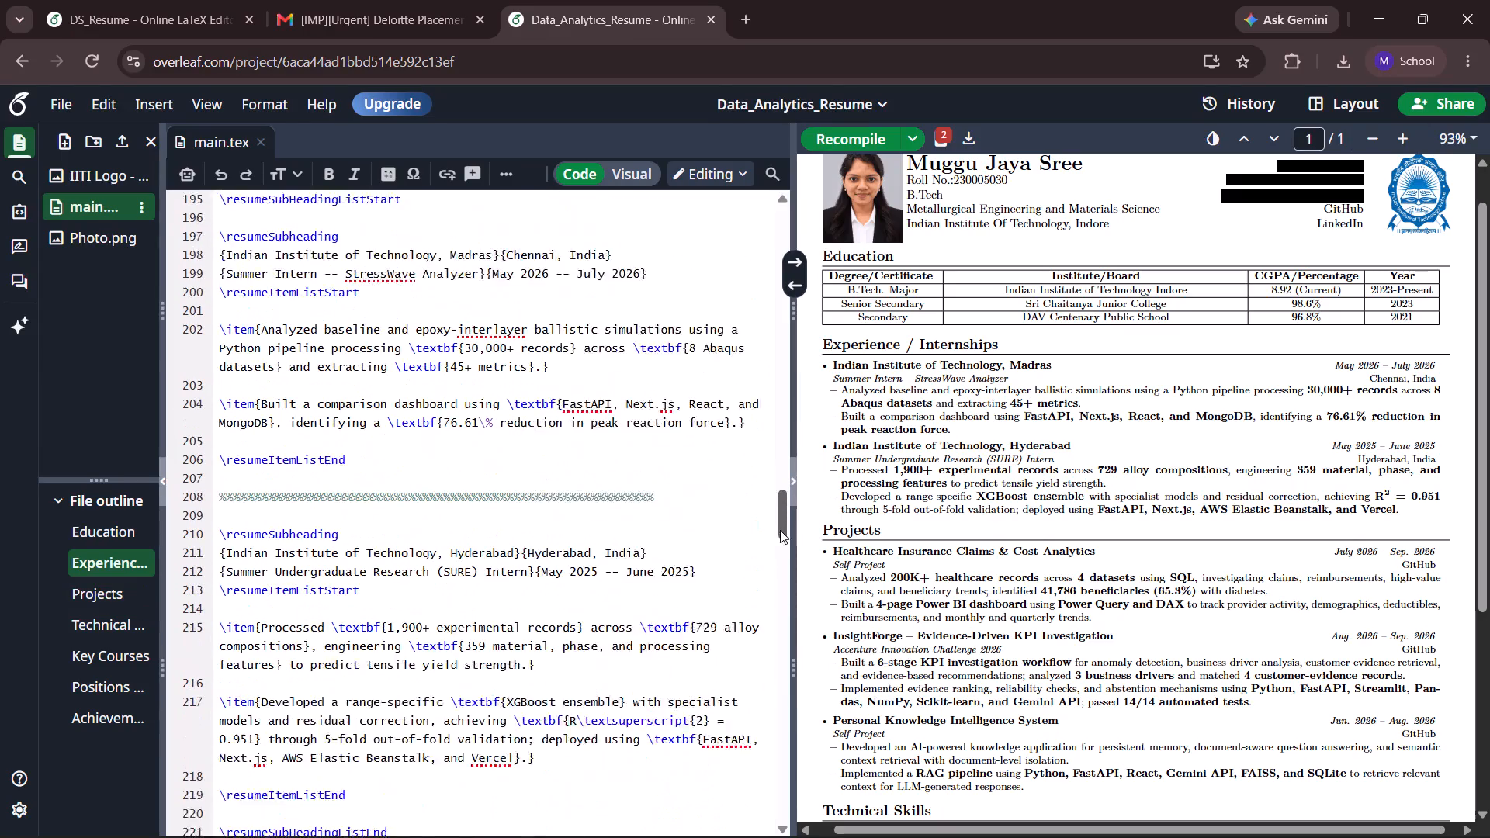
drag(780, 530, 781, 534)
drag(549, 665, 262, 560)
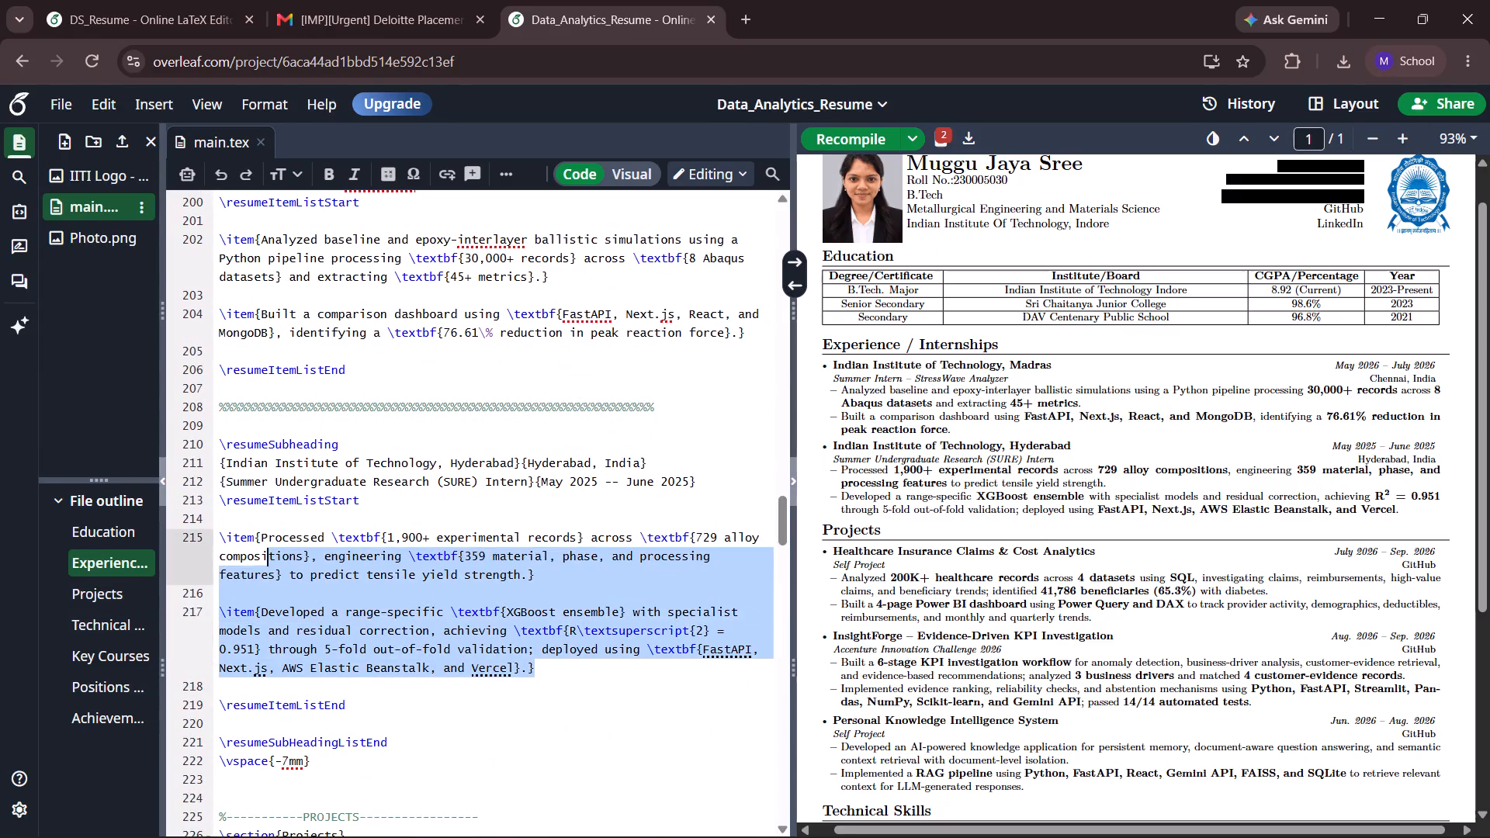
drag(262, 560, 218, 535)
key(ctrl+c)
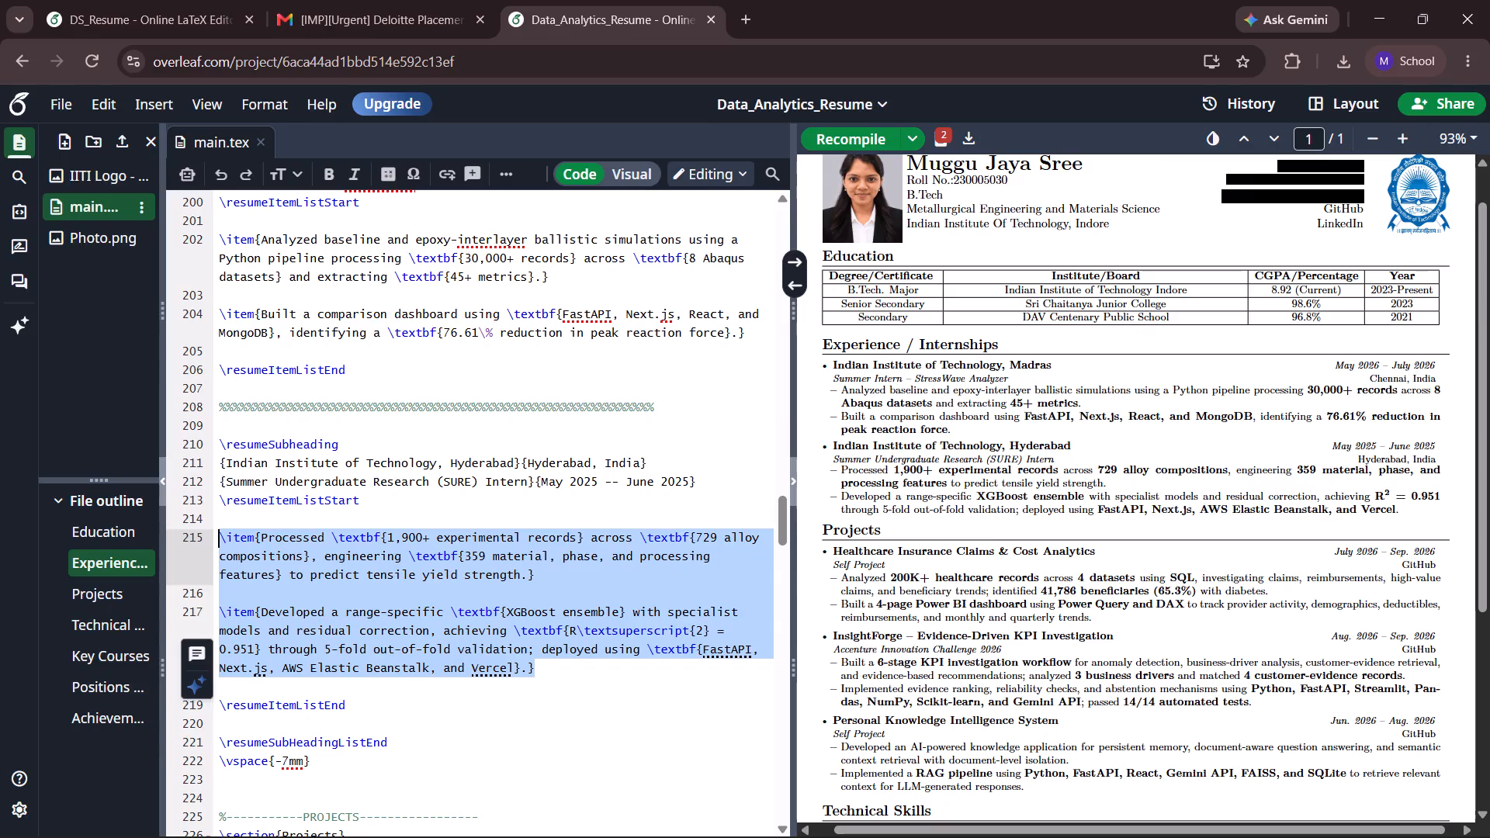
In DS_Resume, replace all the IIT Hyderabad internship bullets with the two copied from Data_Analytics_Resume and recompile.
click(203, 0)
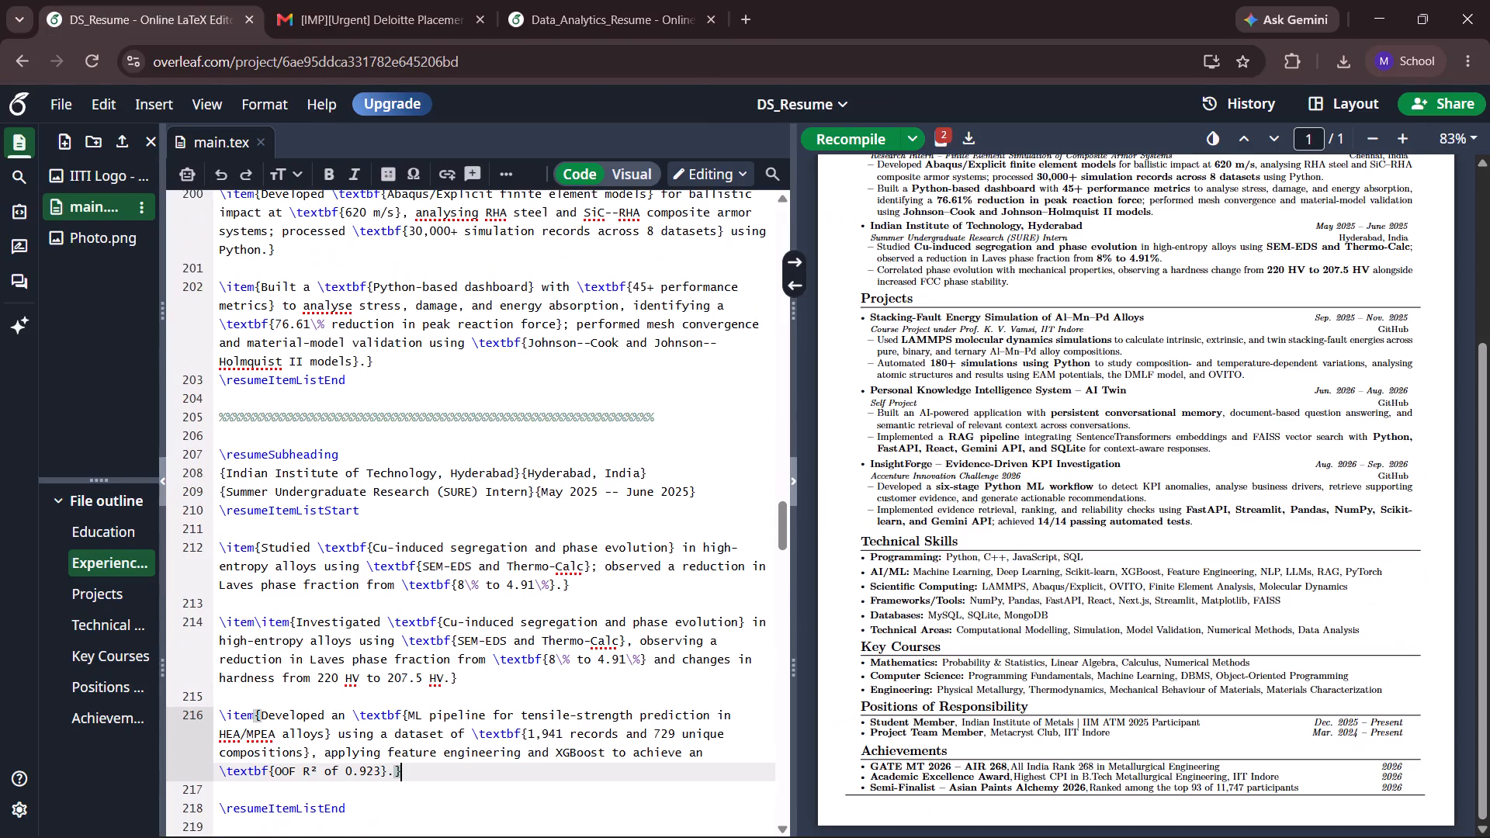
drag(442, 775, 192, 545)
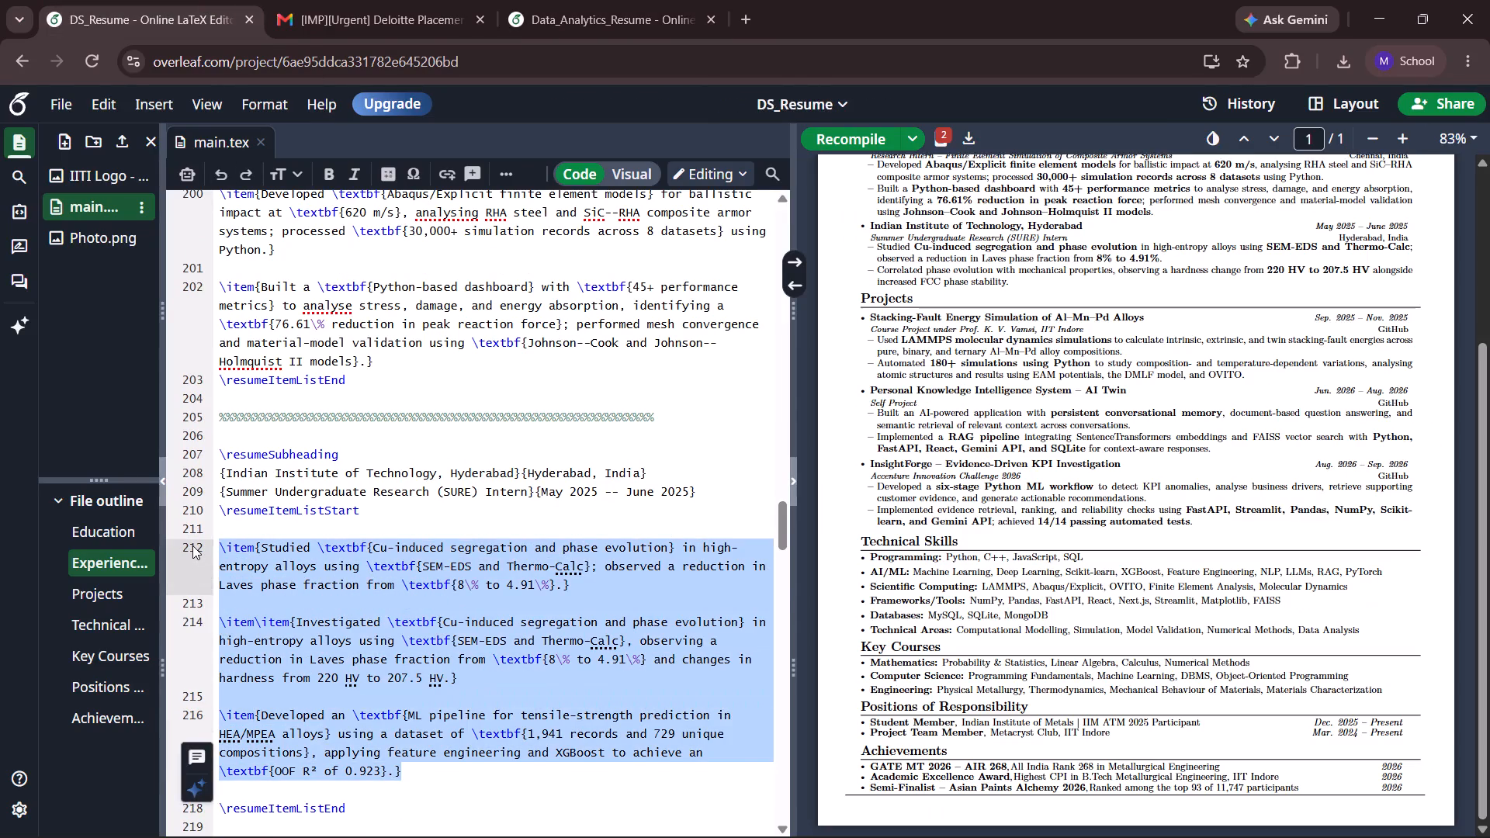
key(ctrl+v)
click(839, 136)
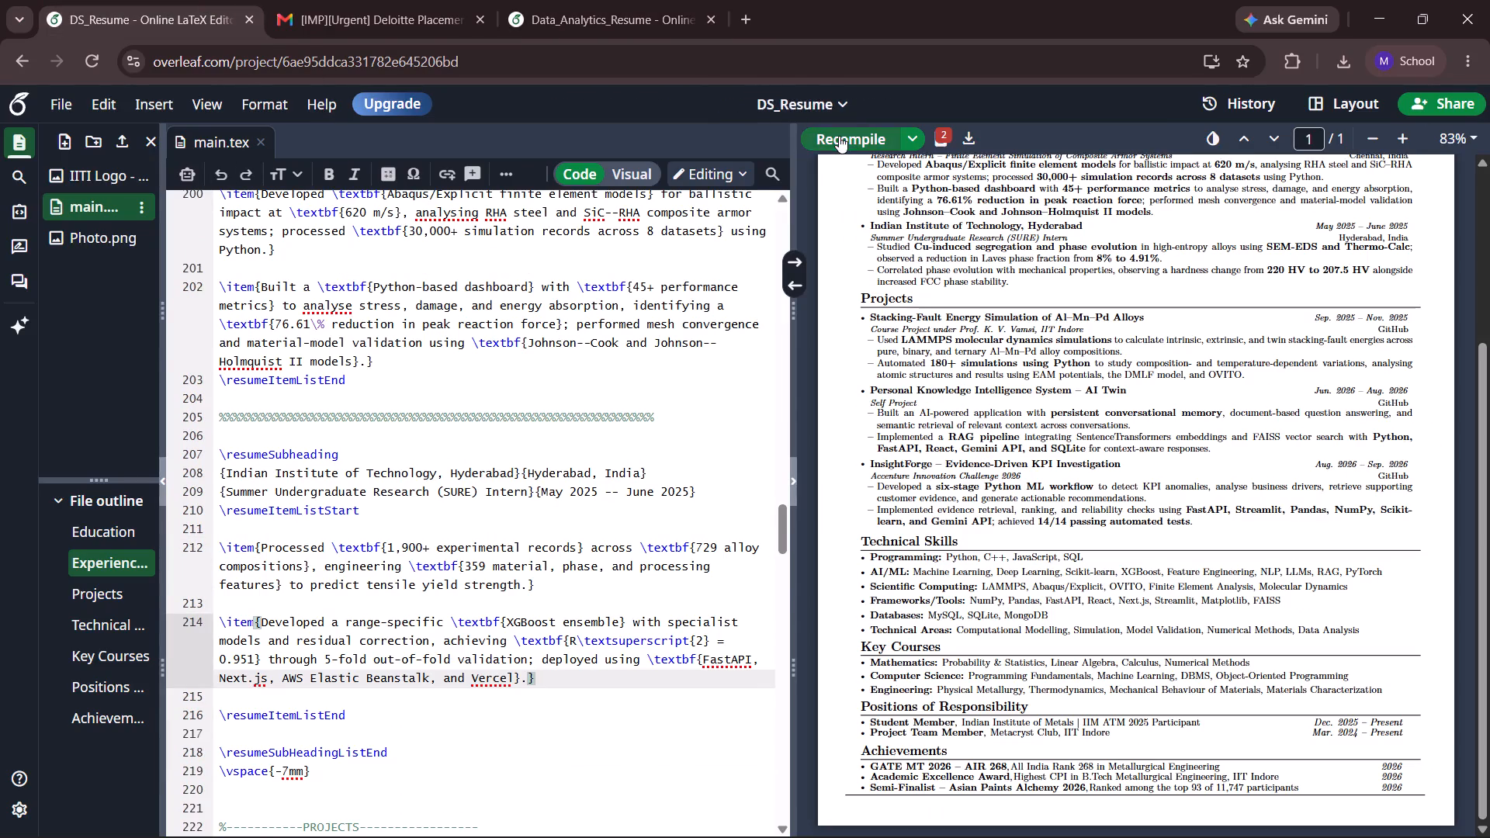
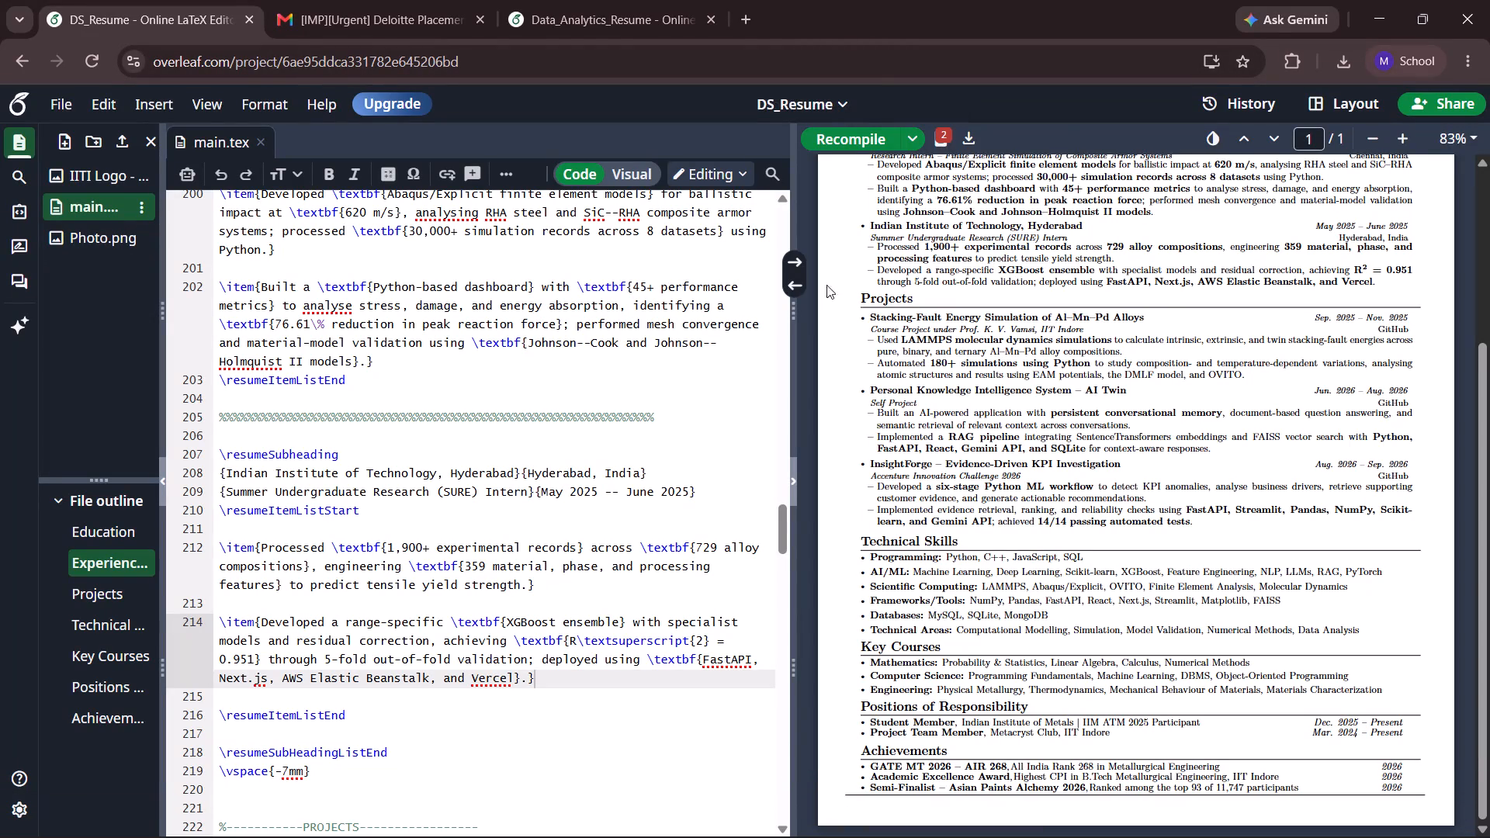
Recompile DS_Resume and review the preview from the header down to Achievements.
click(851, 138)
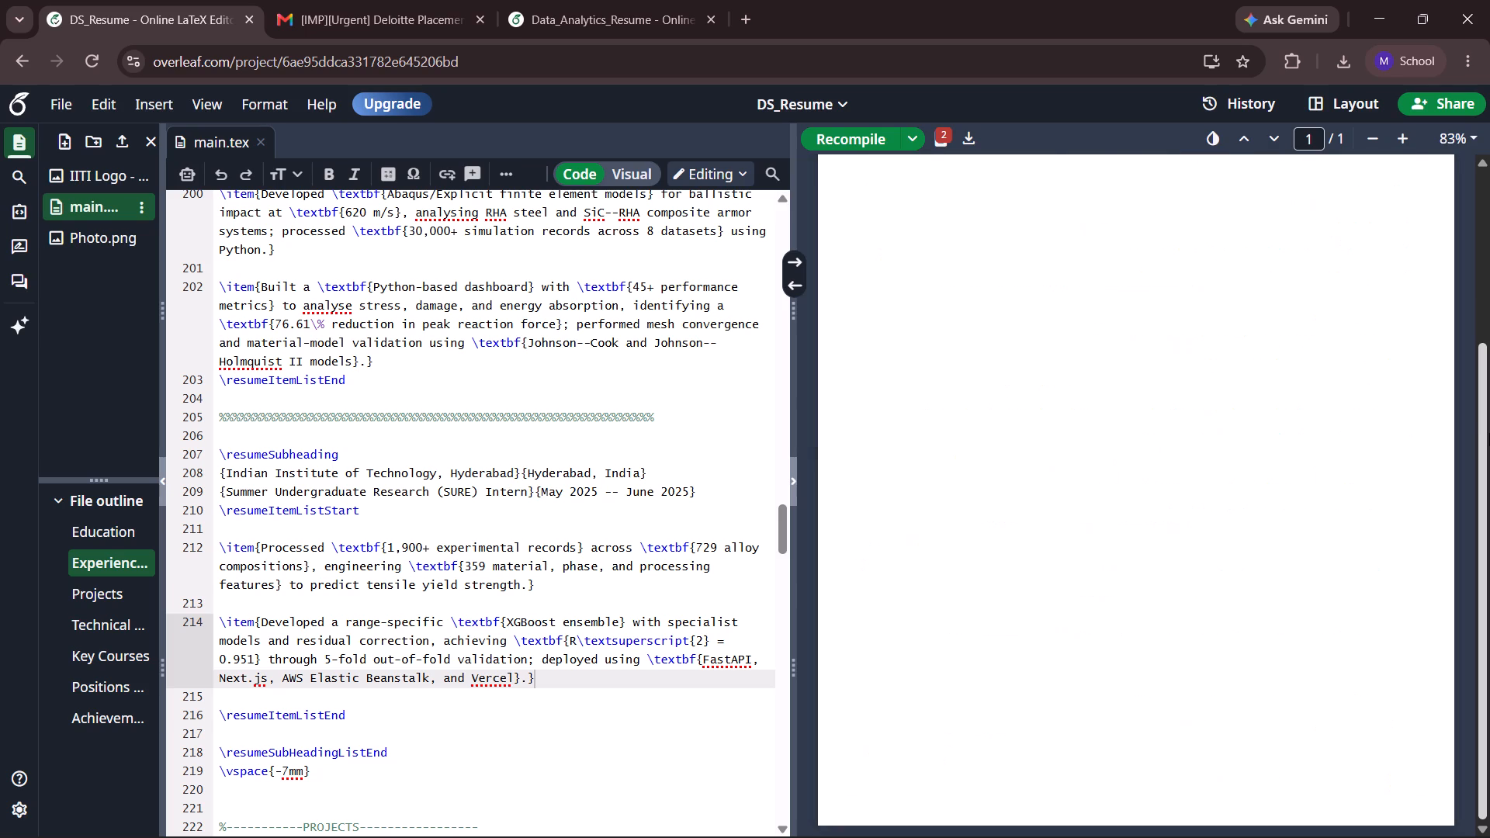
drag(1487, 421, 1487, 375)
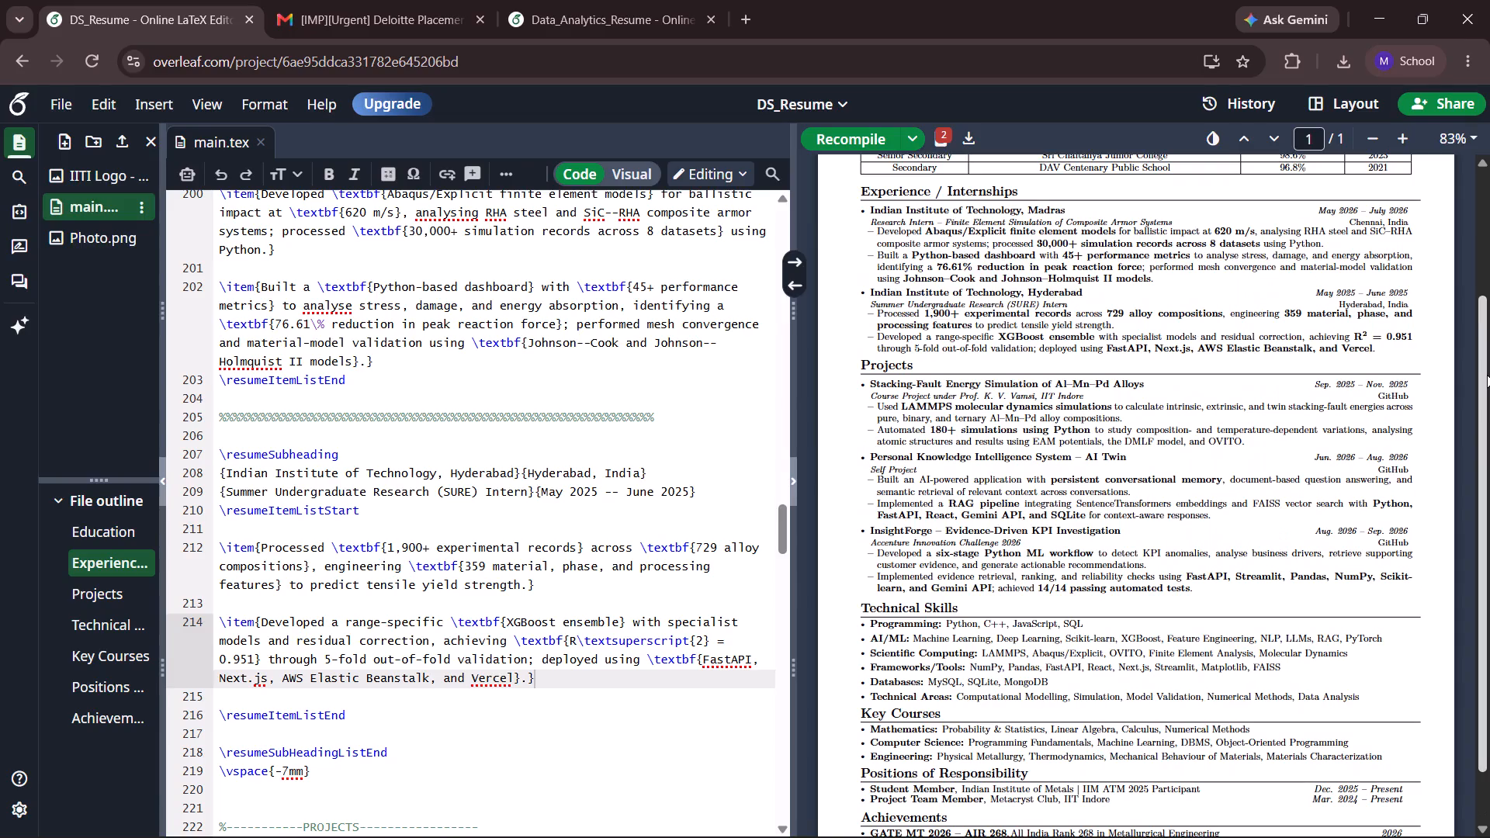
drag(1487, 375, 1489, 264)
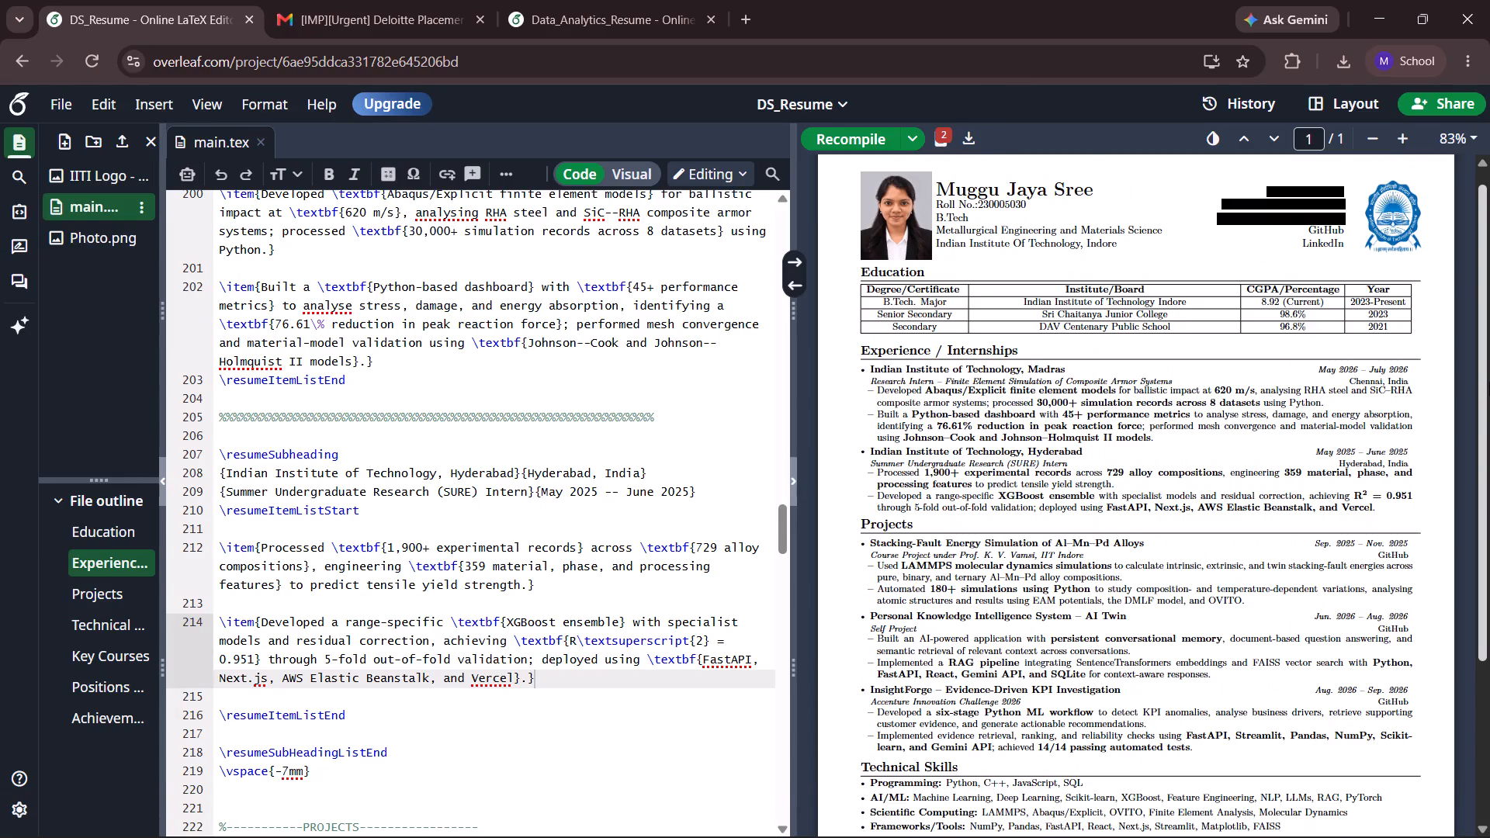
drag(1481, 368, 1478, 490)
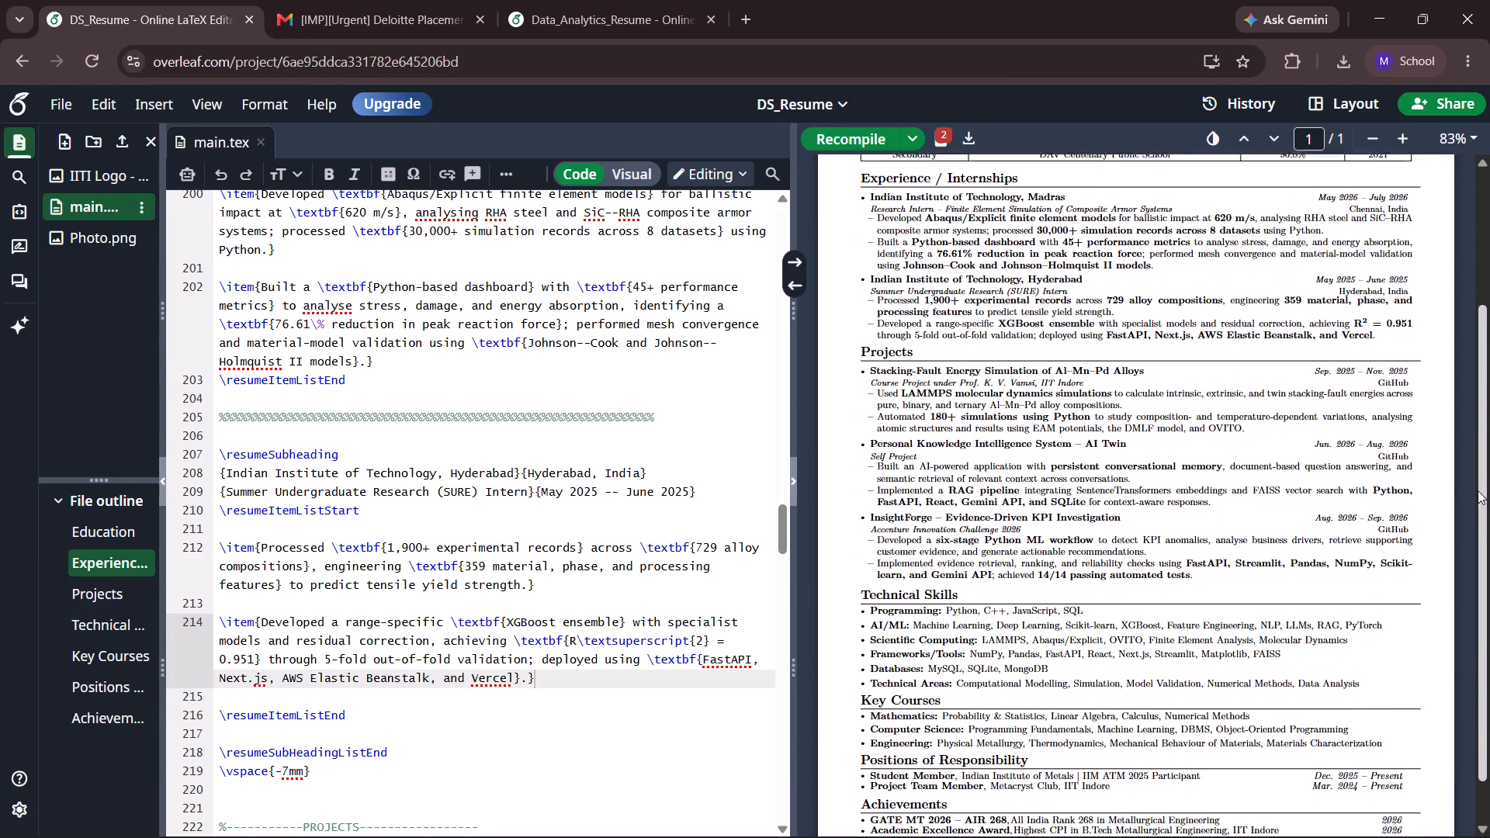
drag(1478, 490, 1489, 557)
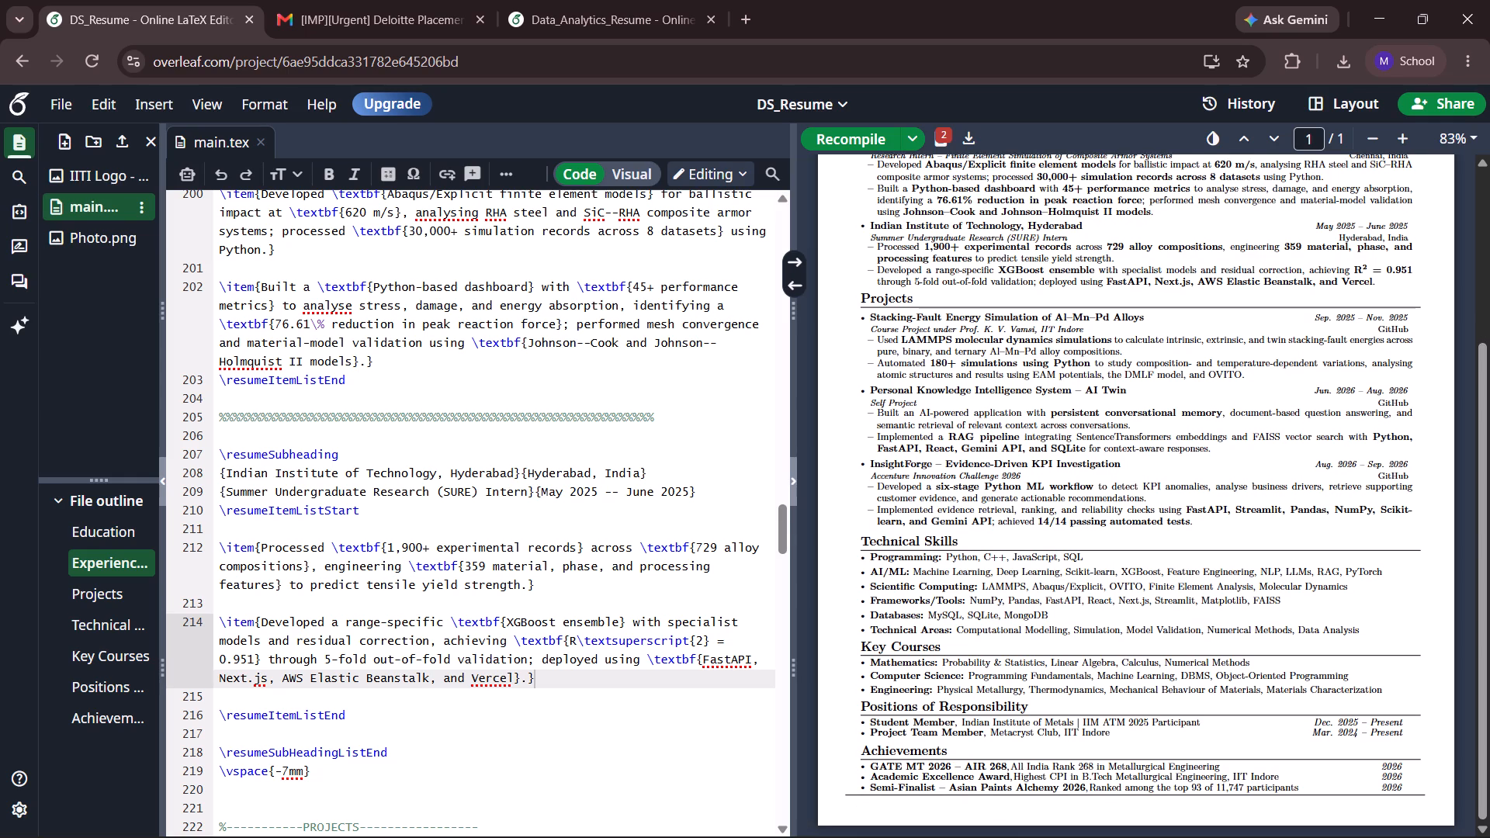
Open GitHub in the other personal Chrome profile and copy the link address of the Stacking-Fault-Energy-Simulation-of-Al-Mn-Pd-Alloys repository.
drag(786, 525, 785, 567)
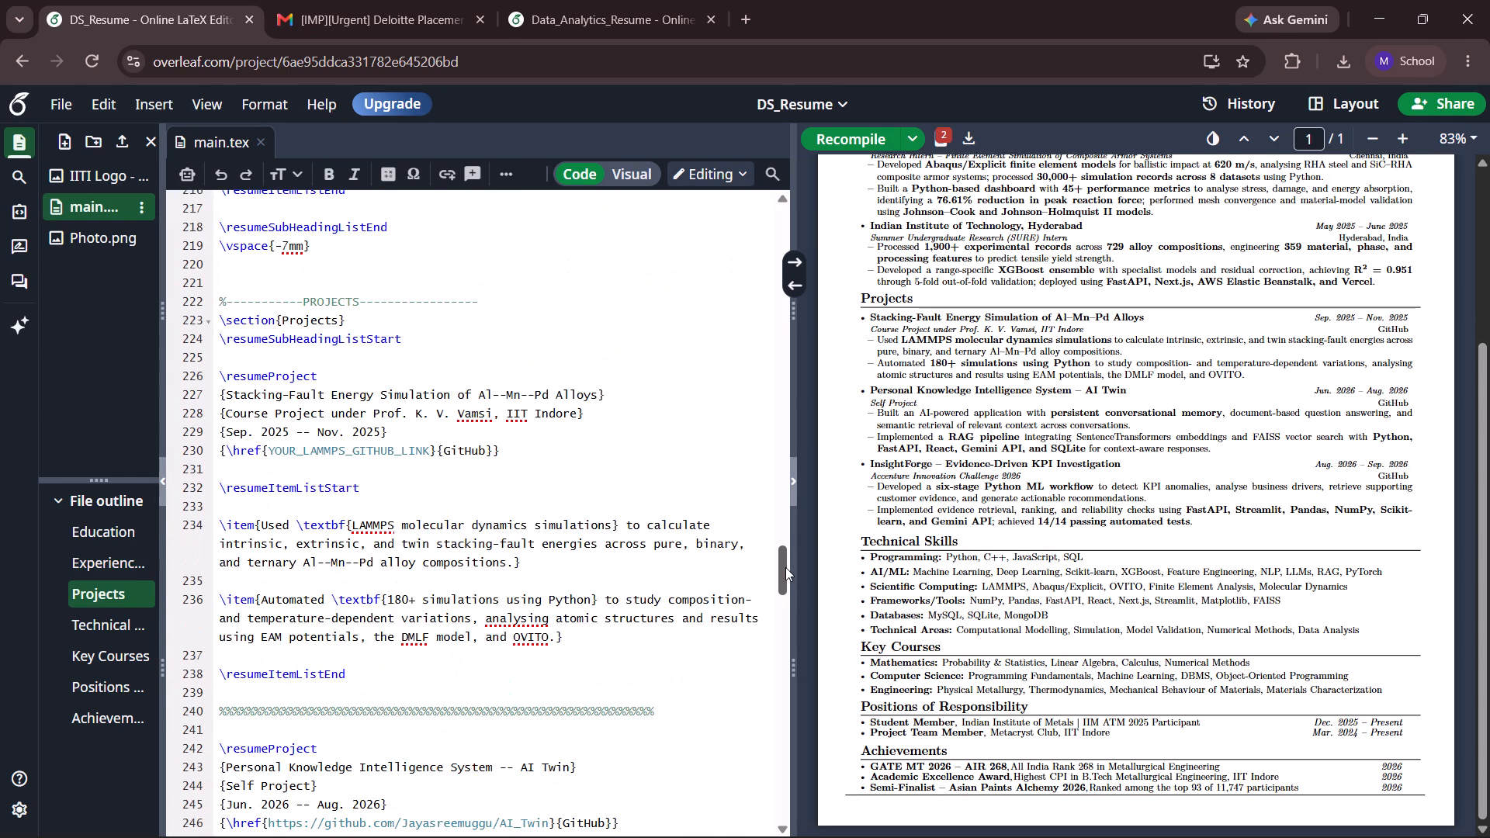
drag(785, 567, 785, 568)
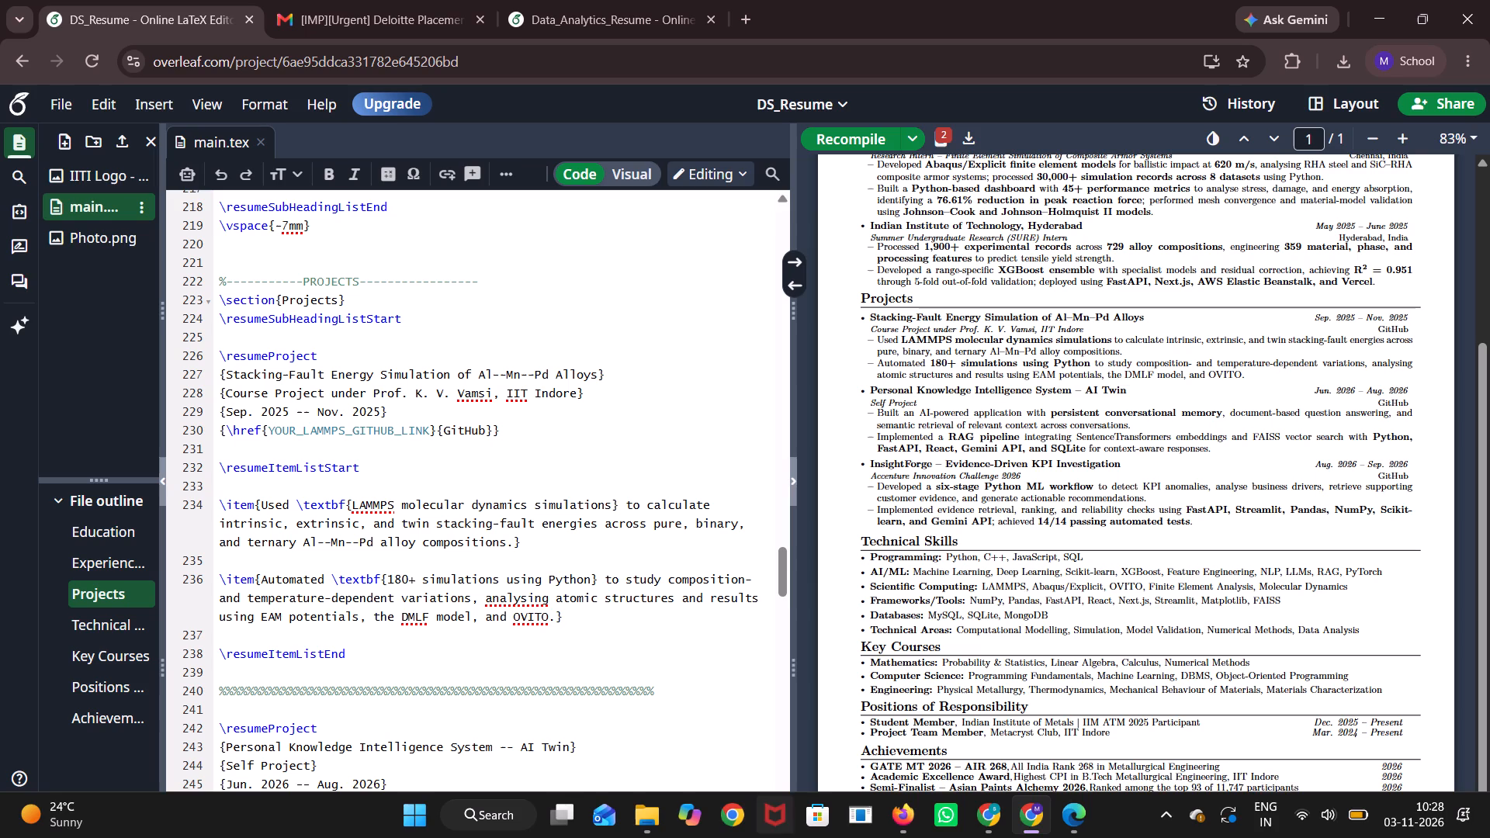
click(780, 573)
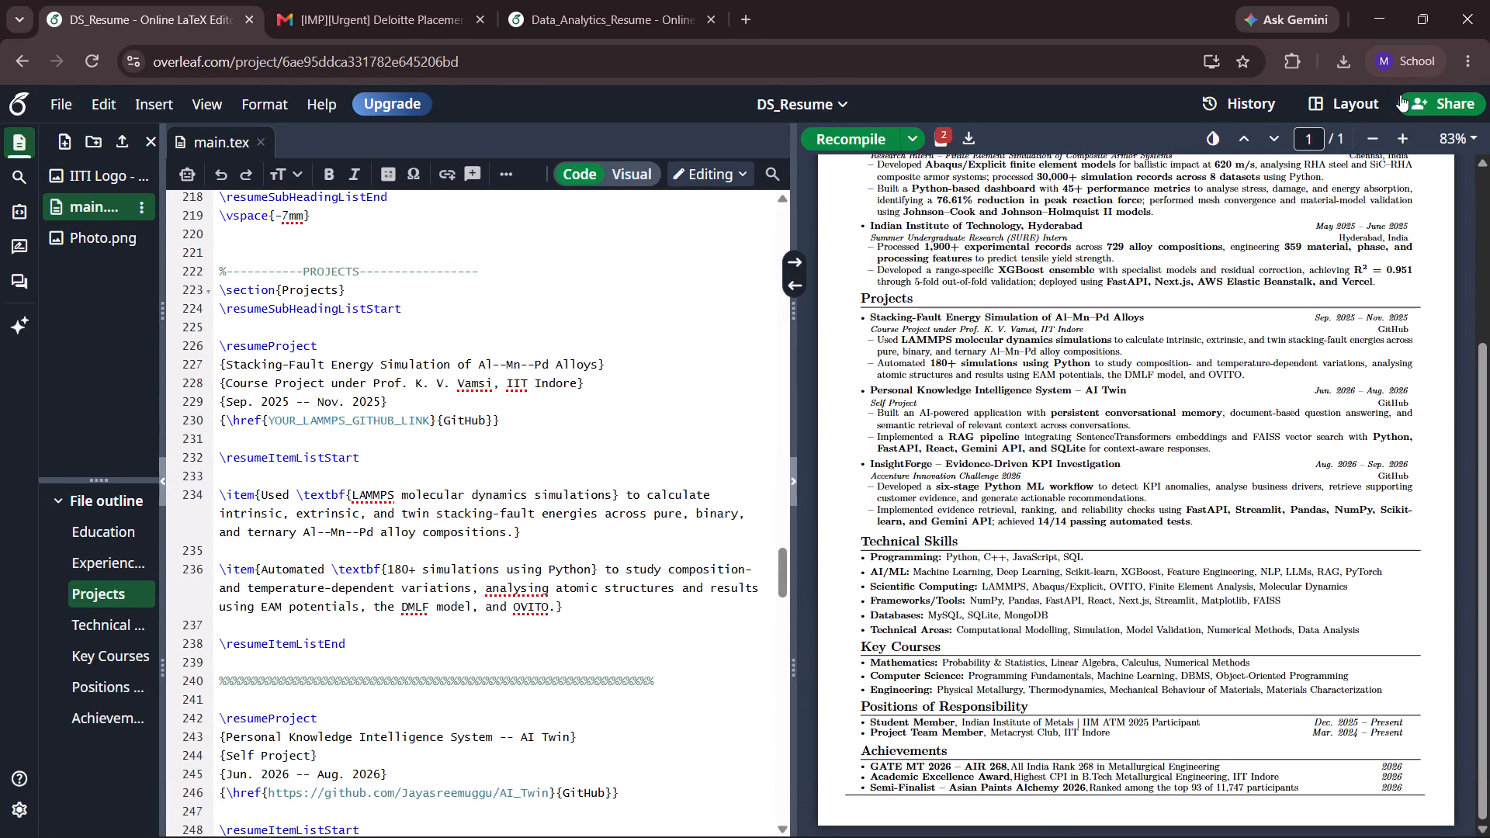
click(1398, 71)
click(1204, 487)
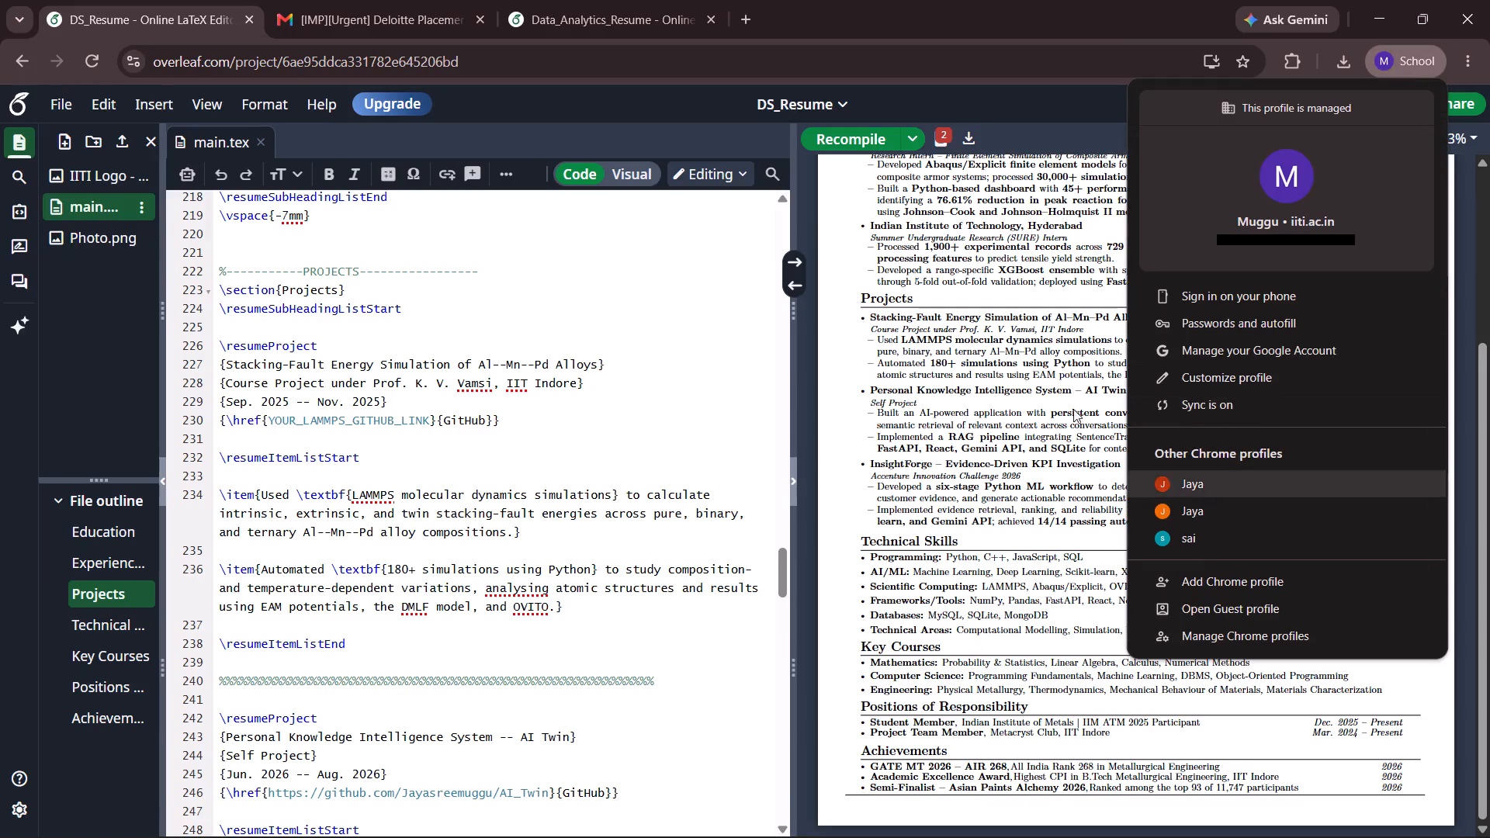
click(931, 64)
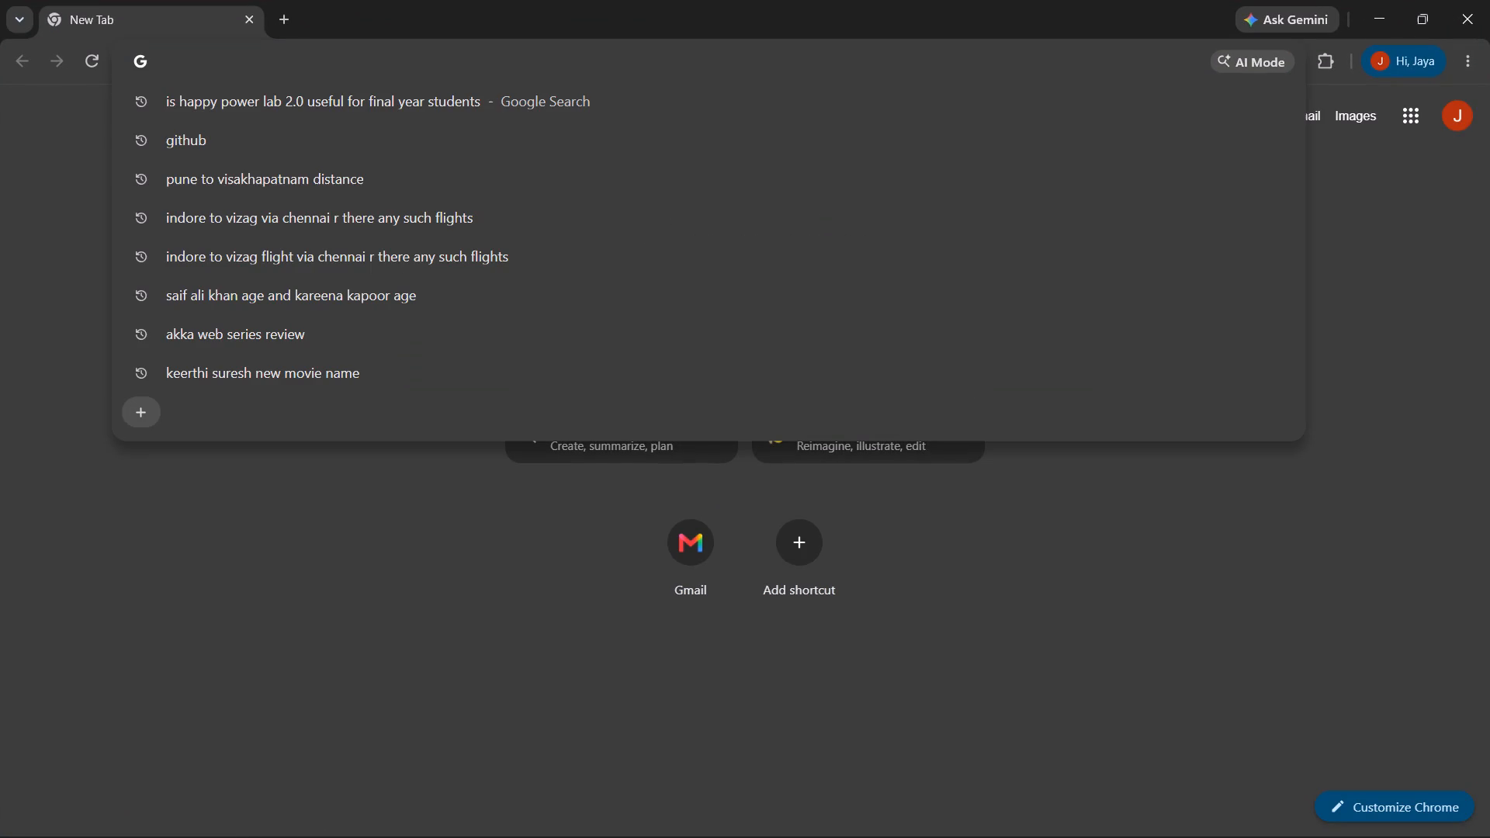
click(477, 126)
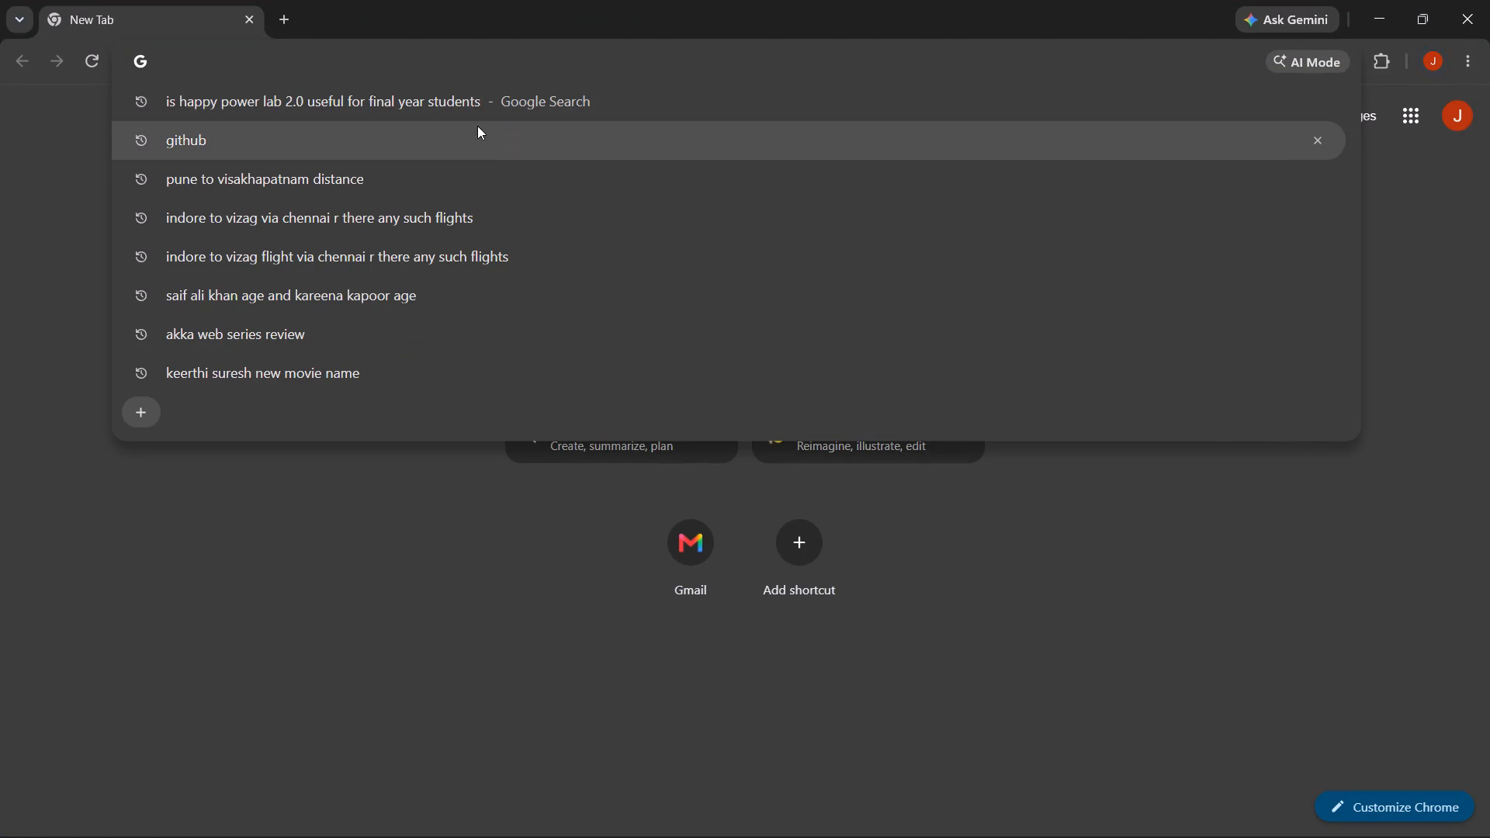
click(555, 289)
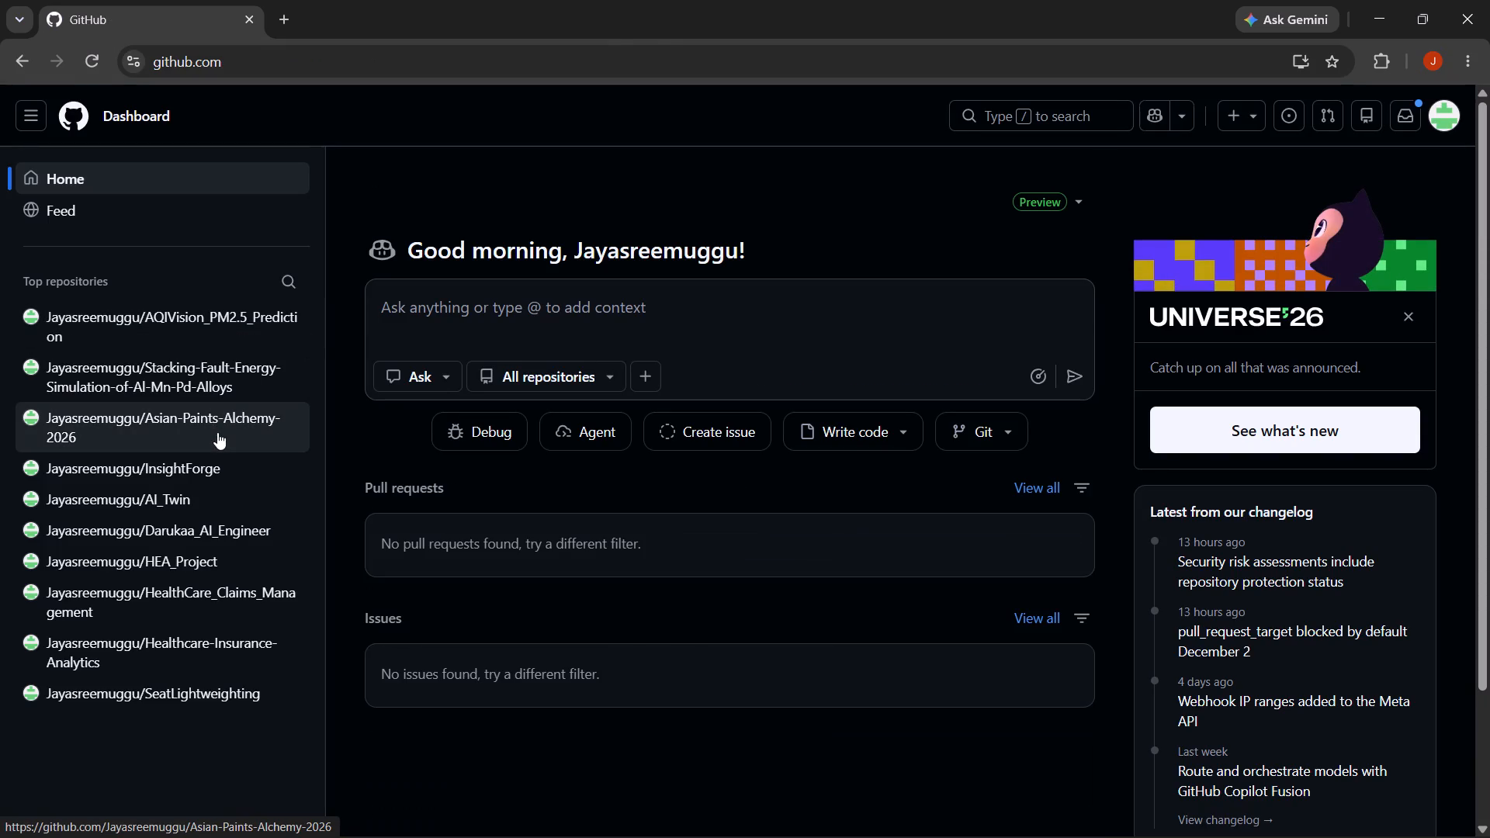
right_click(240, 365)
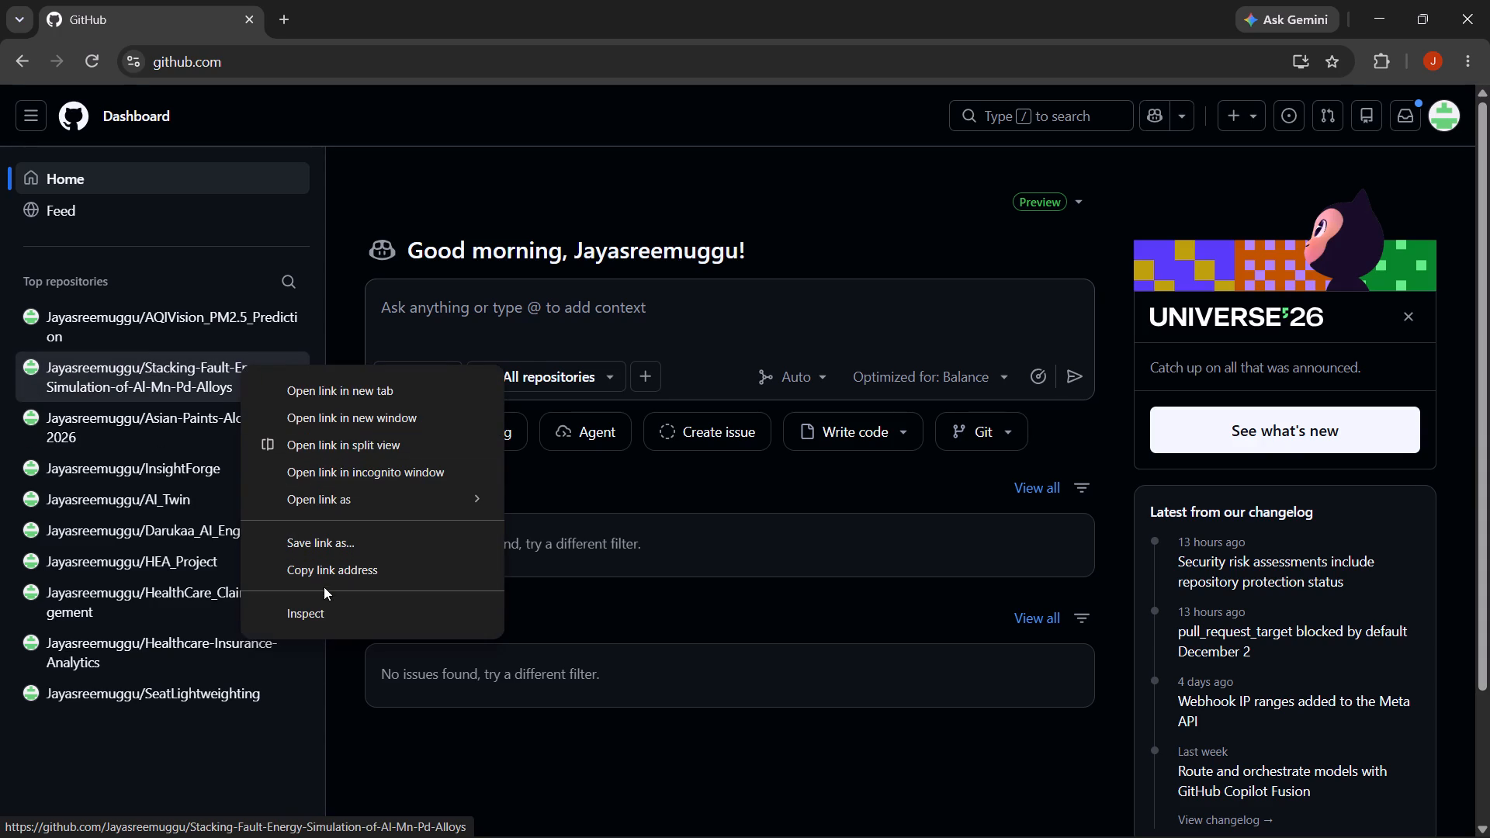
click(345, 571)
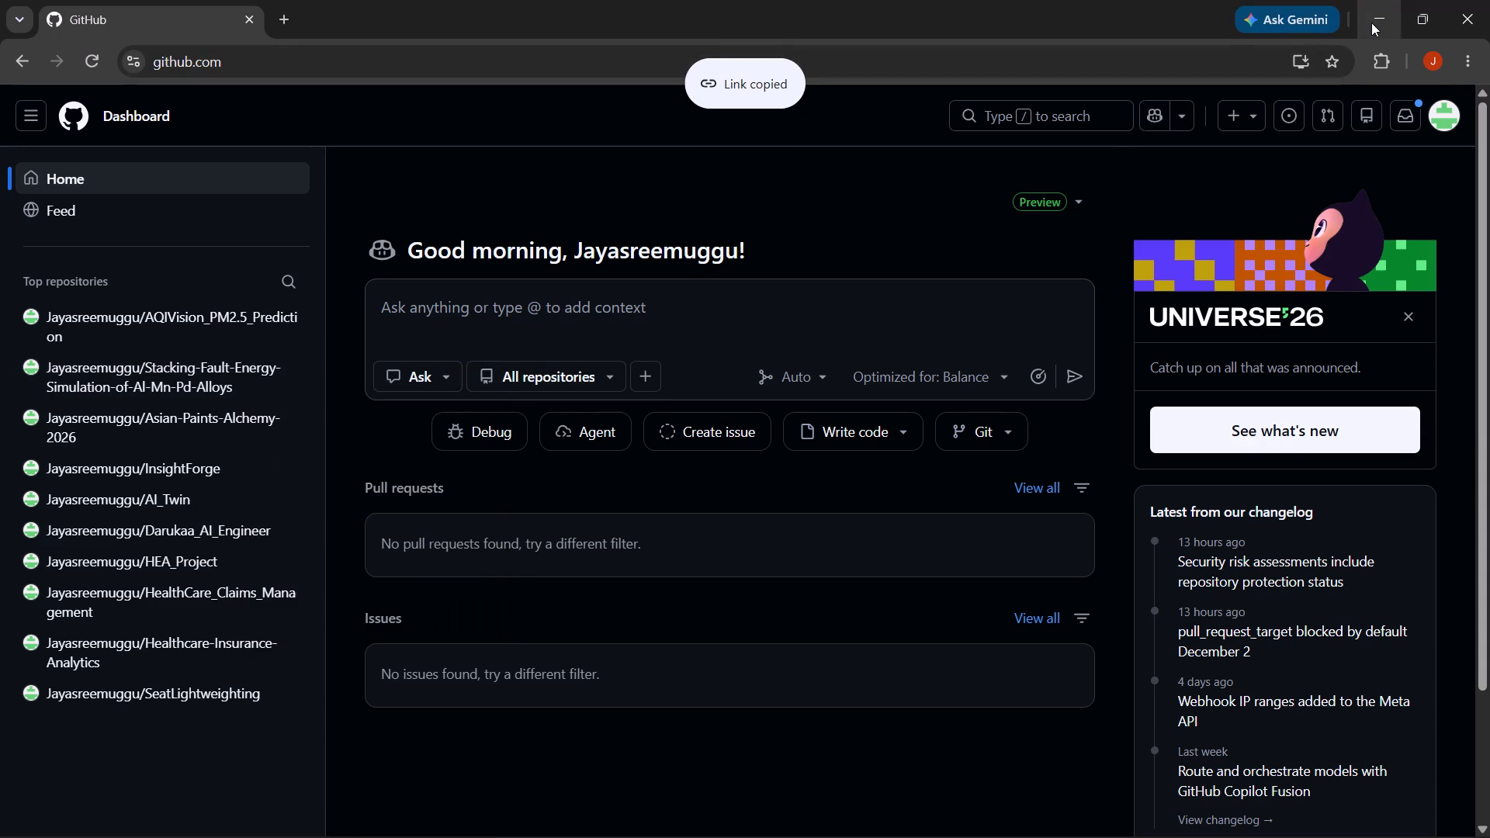
click(1371, 23)
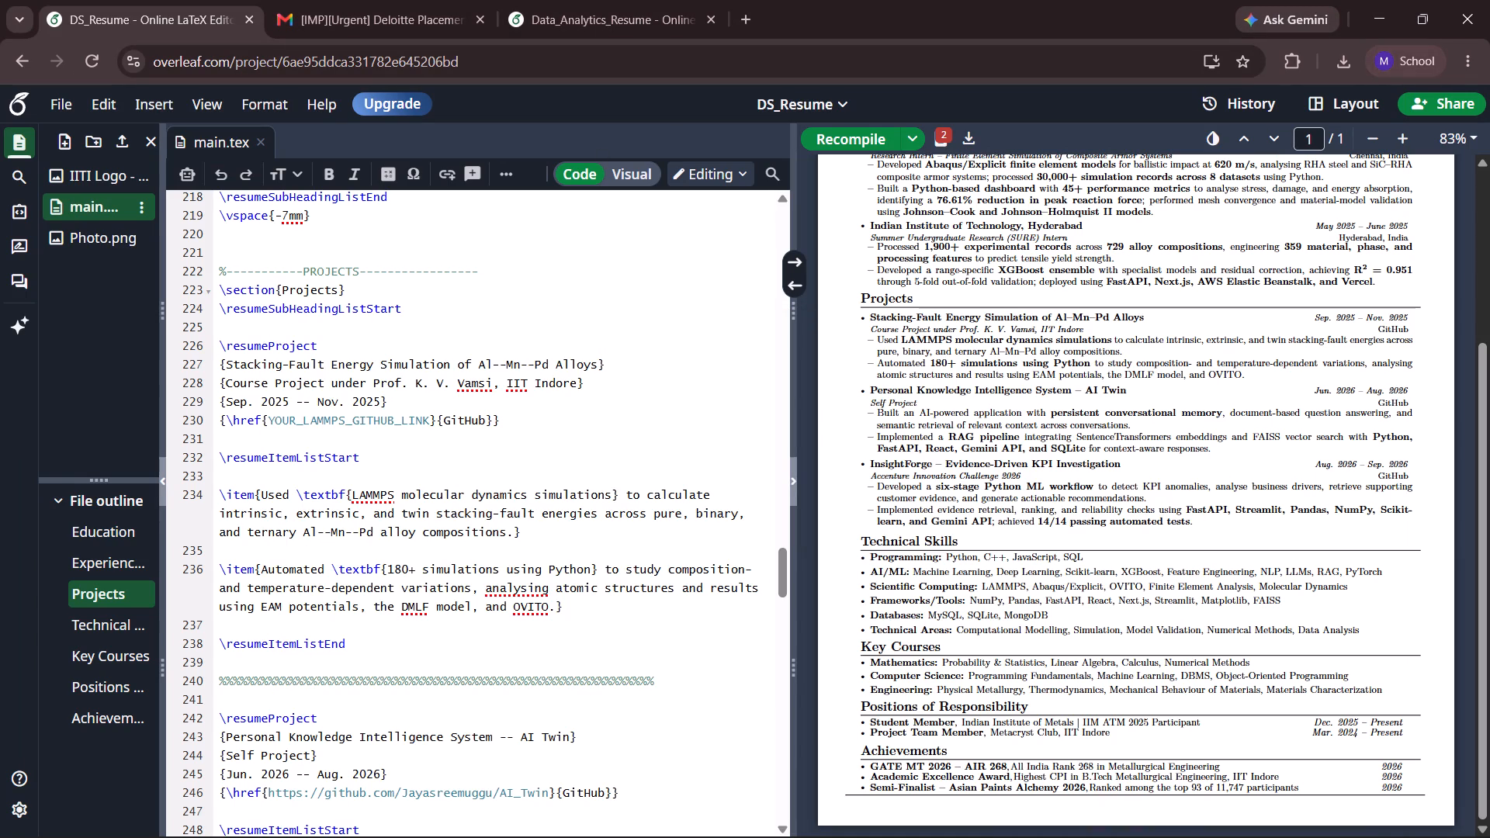
Replace the YOUR_LAMMPS_GITHUB_LINK placeholder in the Stacking-Fault project with the copied repository link and recompile DS_Resume.
drag(432, 420, 272, 420)
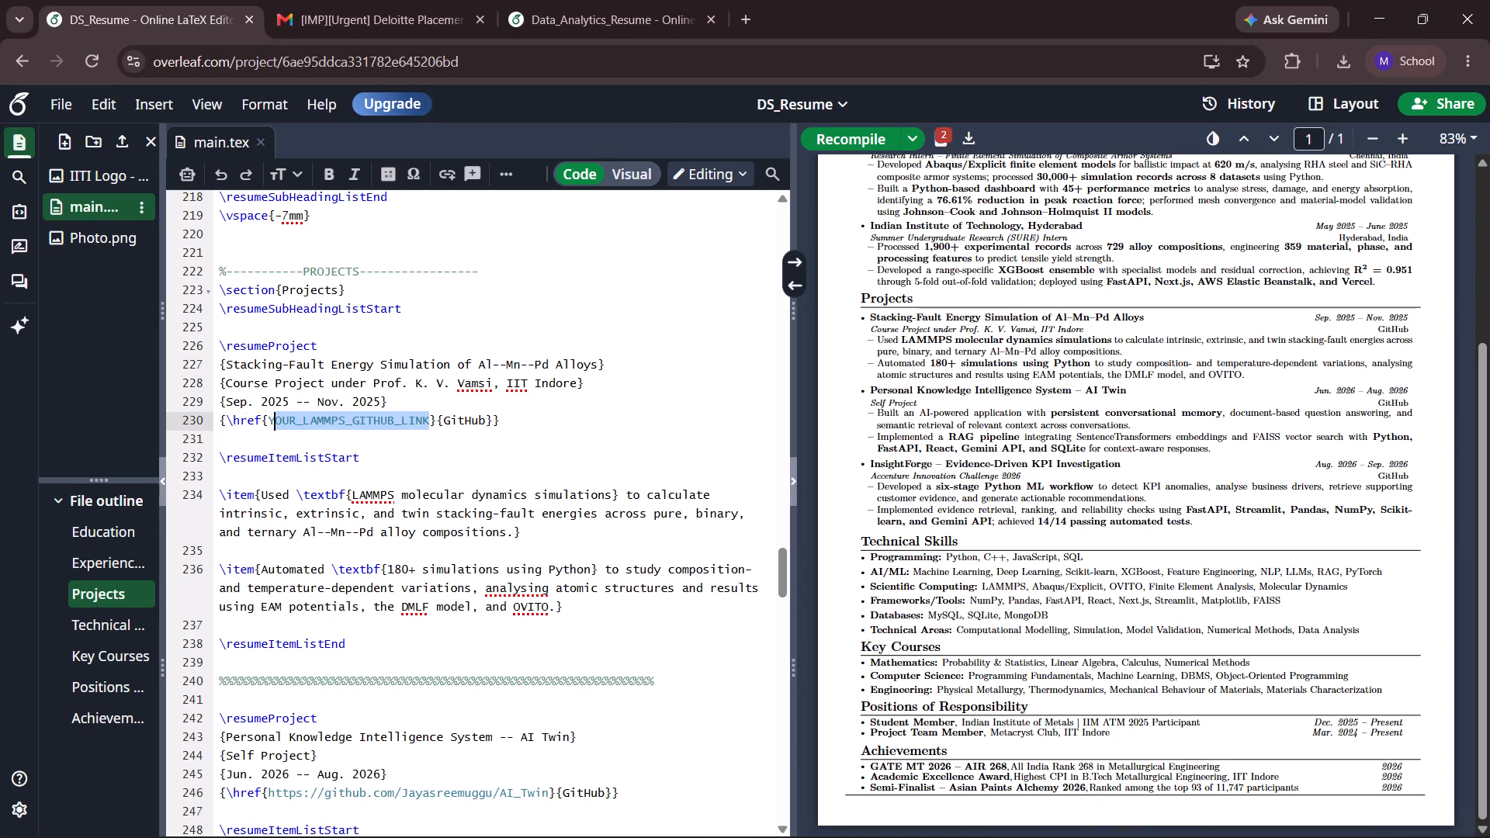
drag(272, 420, 272, 420)
key(BackSpace)
key(BackSpace)
key(ctrl+v)
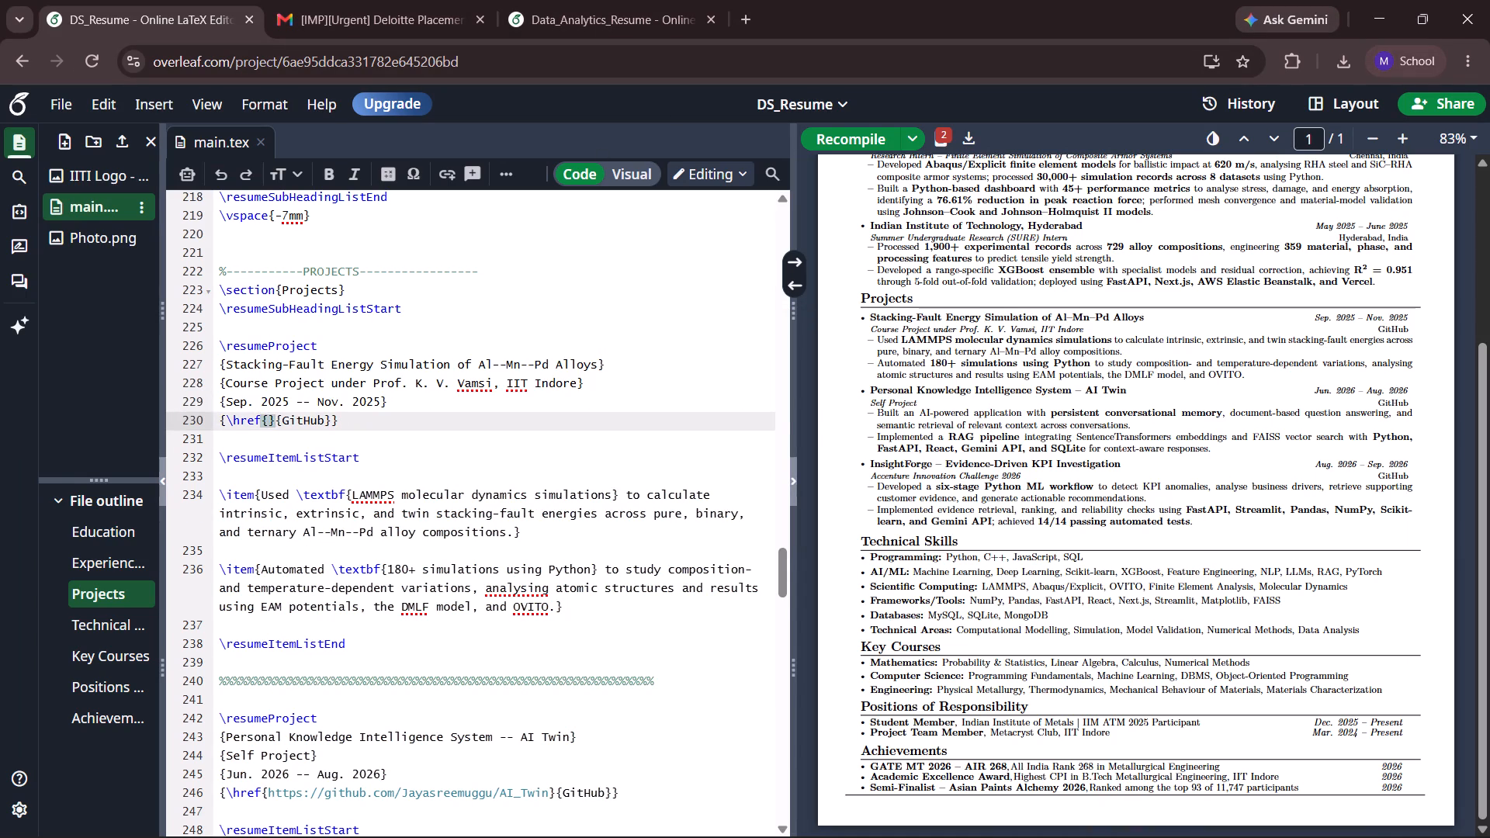
click(868, 125)
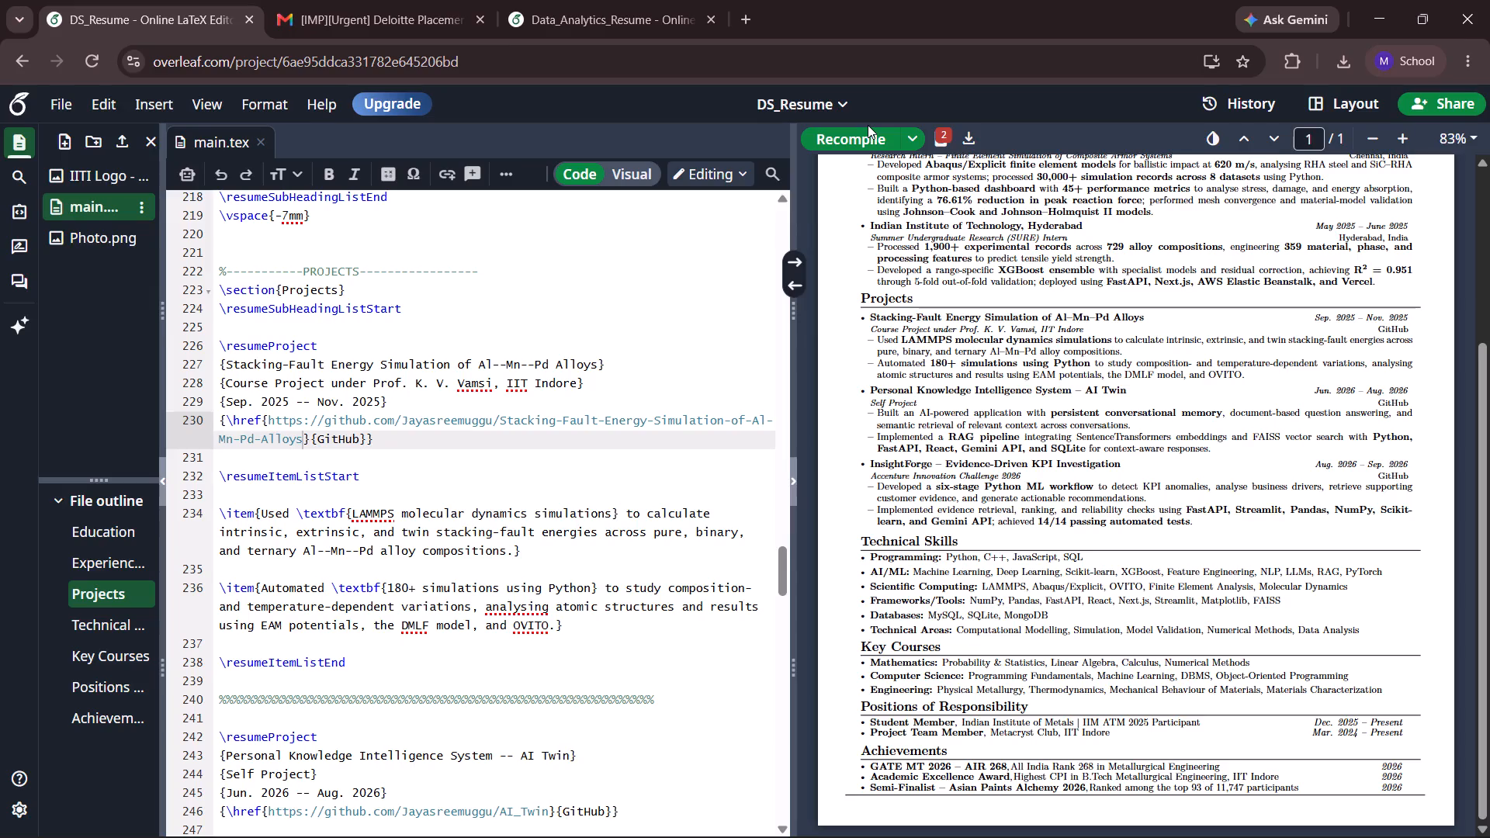
Test the Stacking-Fault project's GitHub link in the compiled preview and recompile DS_Resume again.
drag(1489, 438, 1489, 368)
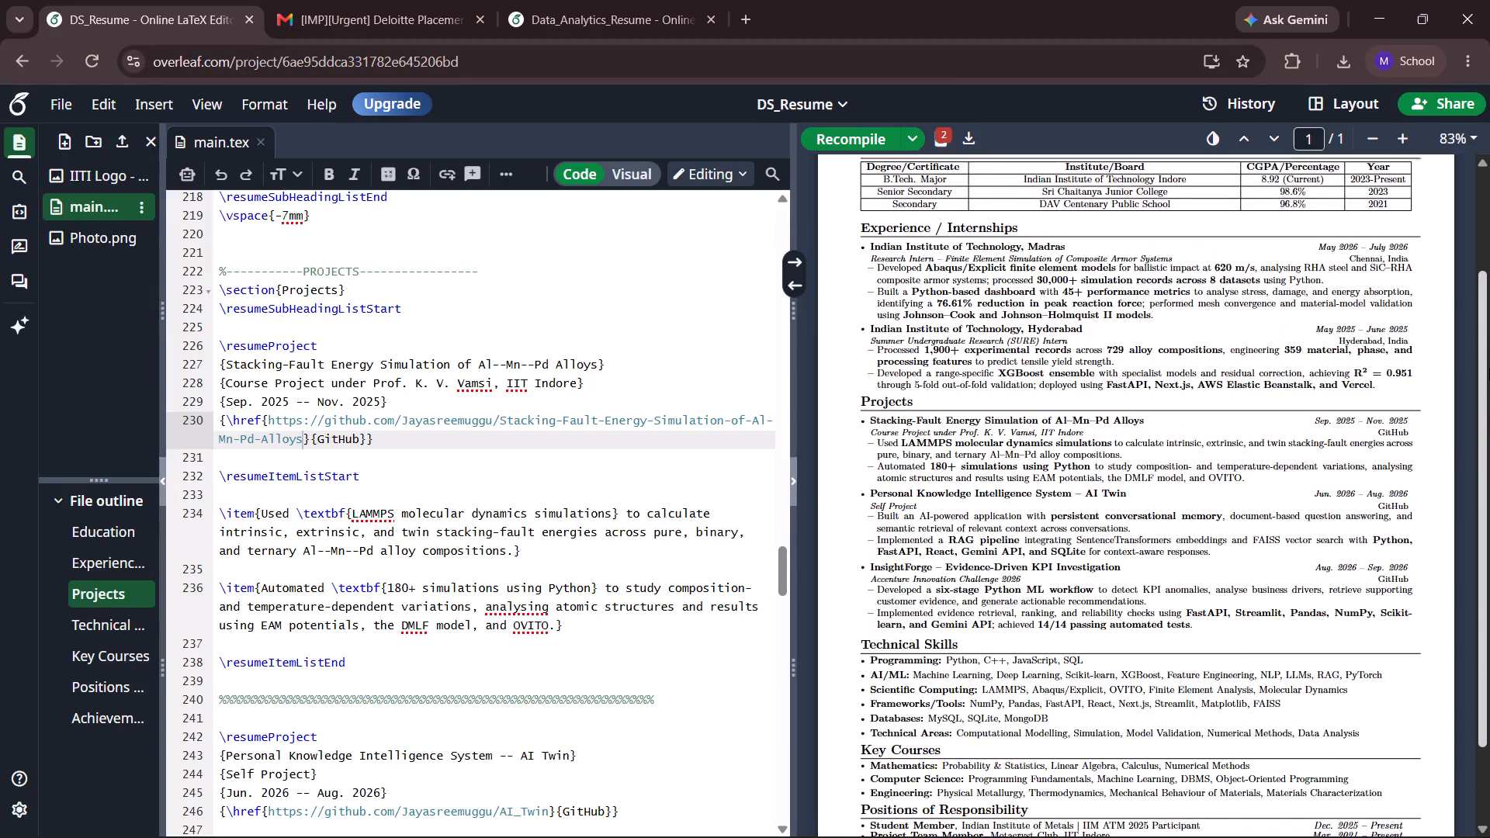
drag(1489, 368, 1489, 374)
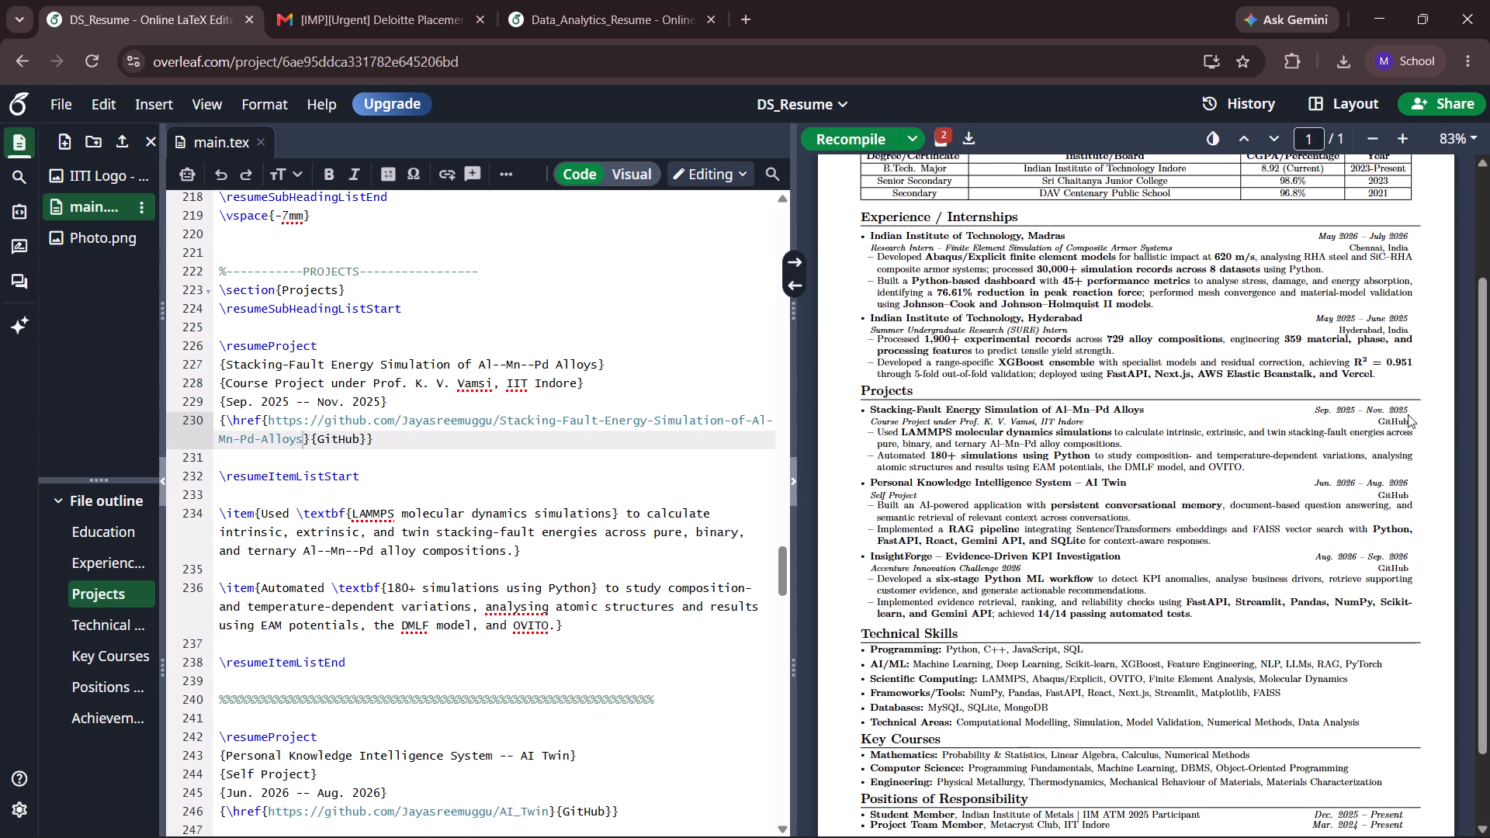
click(1401, 419)
click(1384, 419)
click(1385, 419)
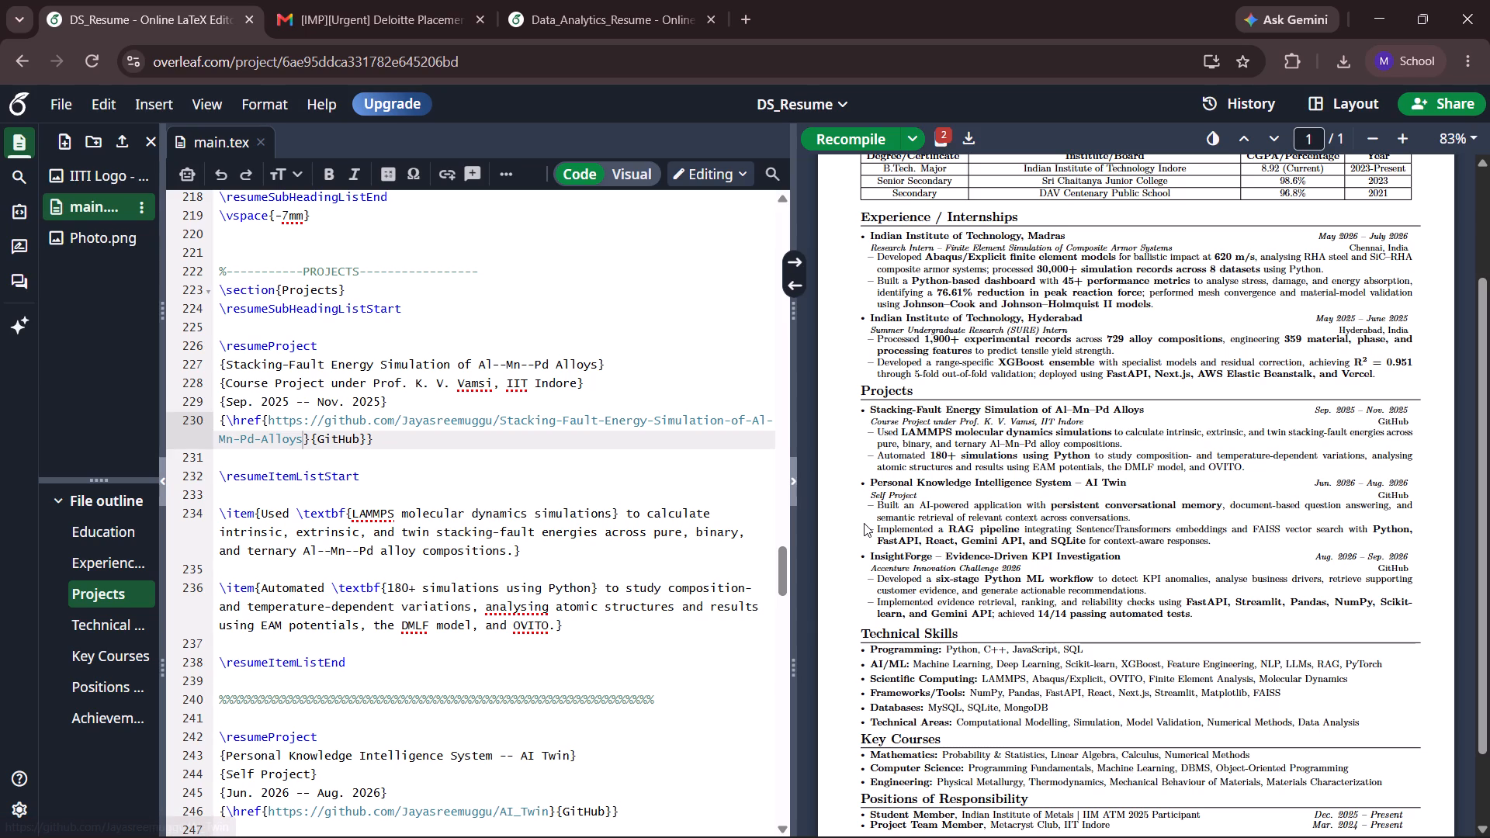
click(779, 563)
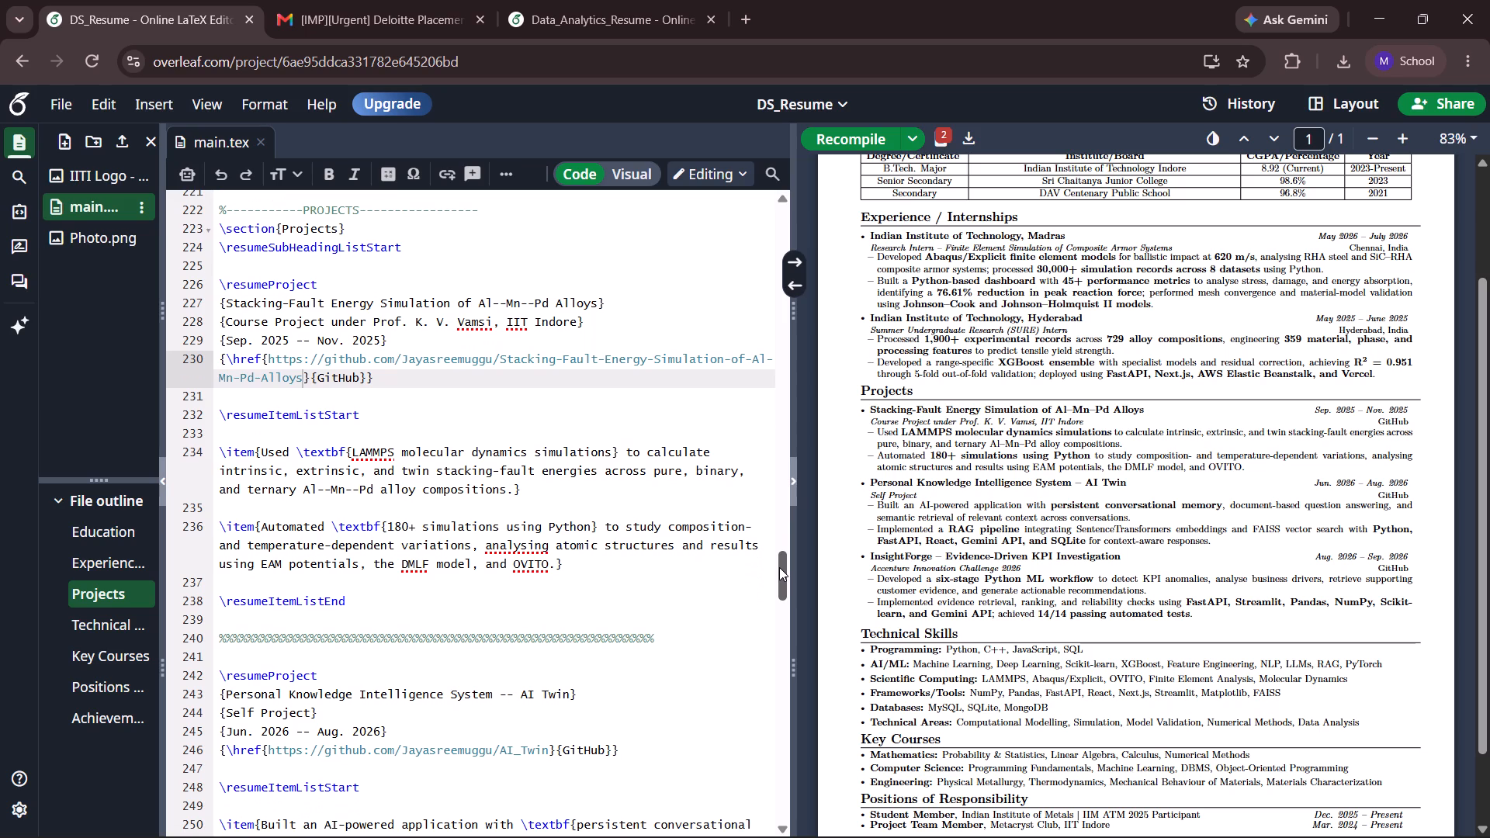
click(865, 133)
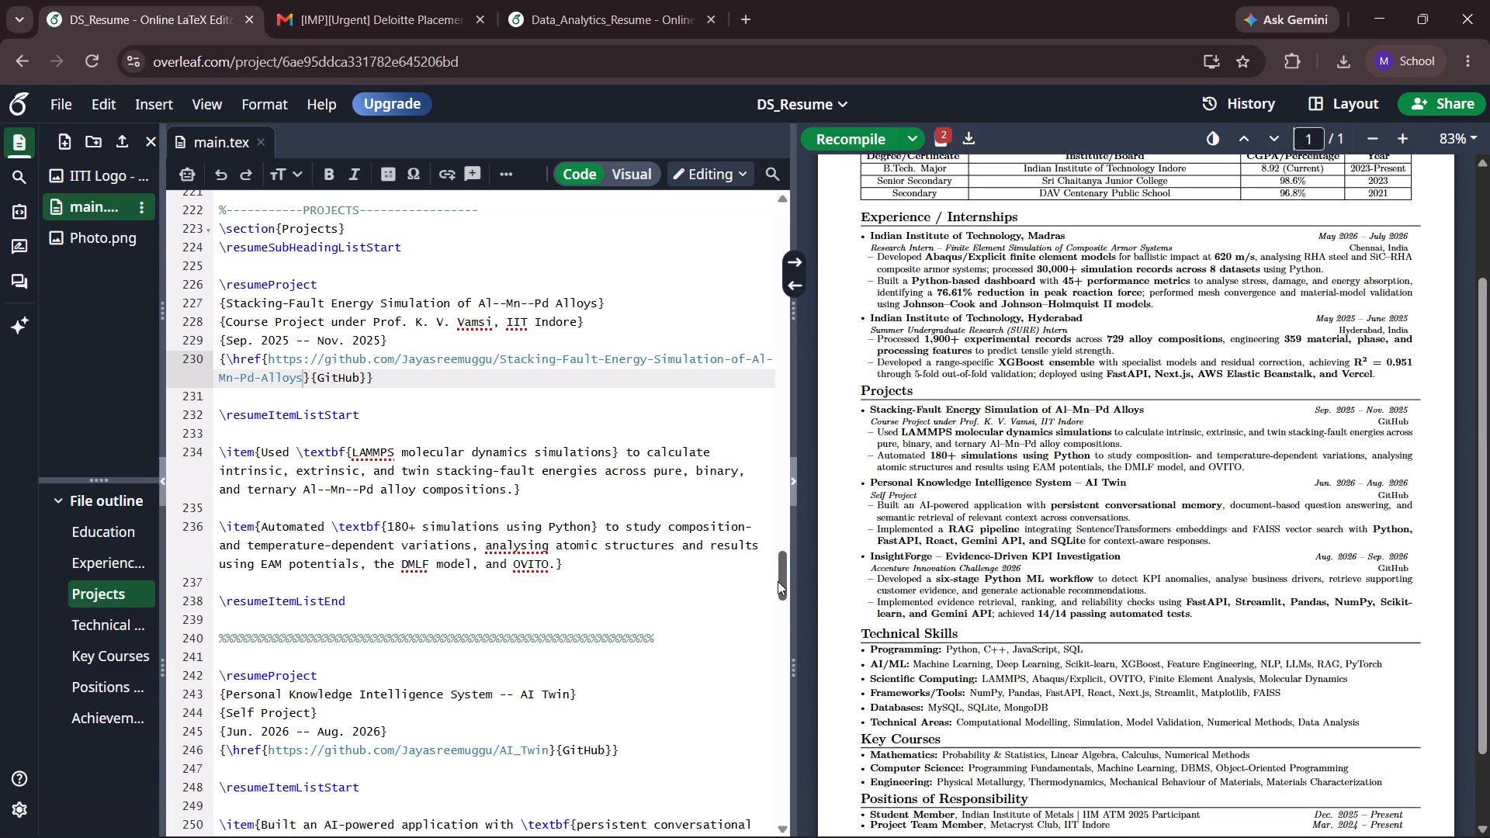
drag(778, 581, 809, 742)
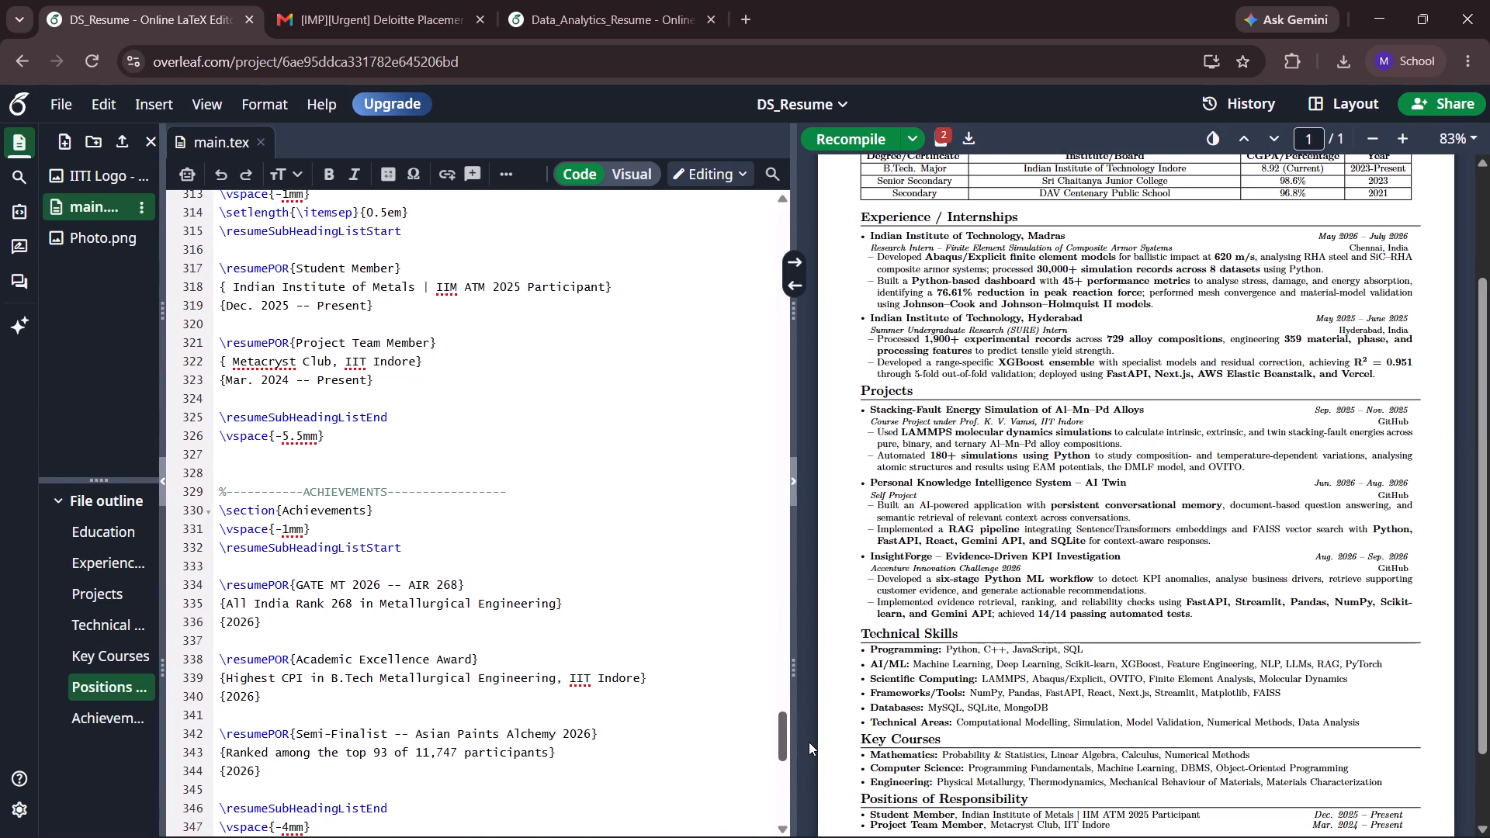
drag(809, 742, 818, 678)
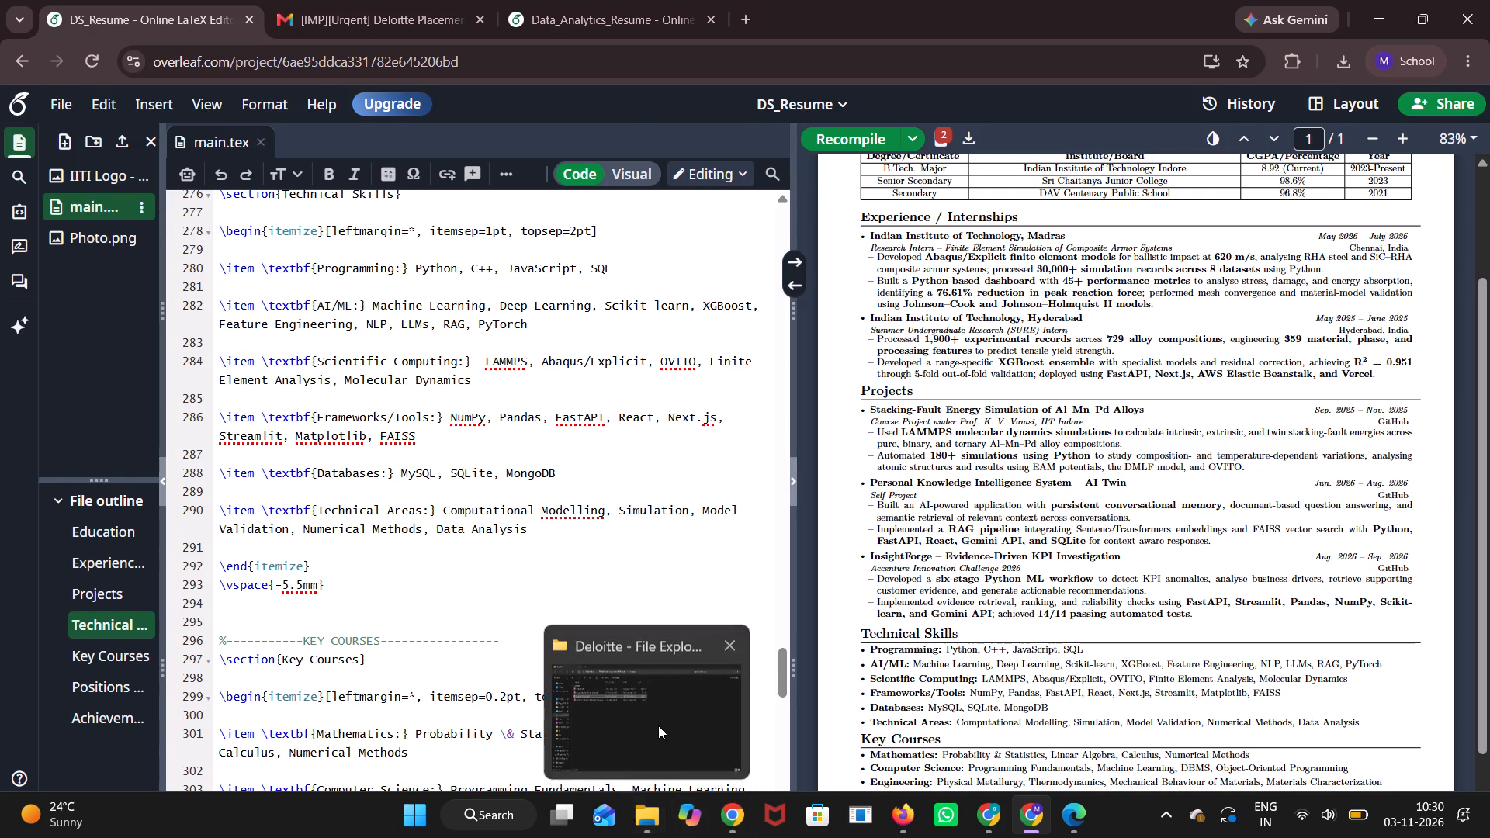
Switch to File Explorer and delete the old DS_Resume.pdf from the Downloads folder.
click(658, 725)
click(90, 407)
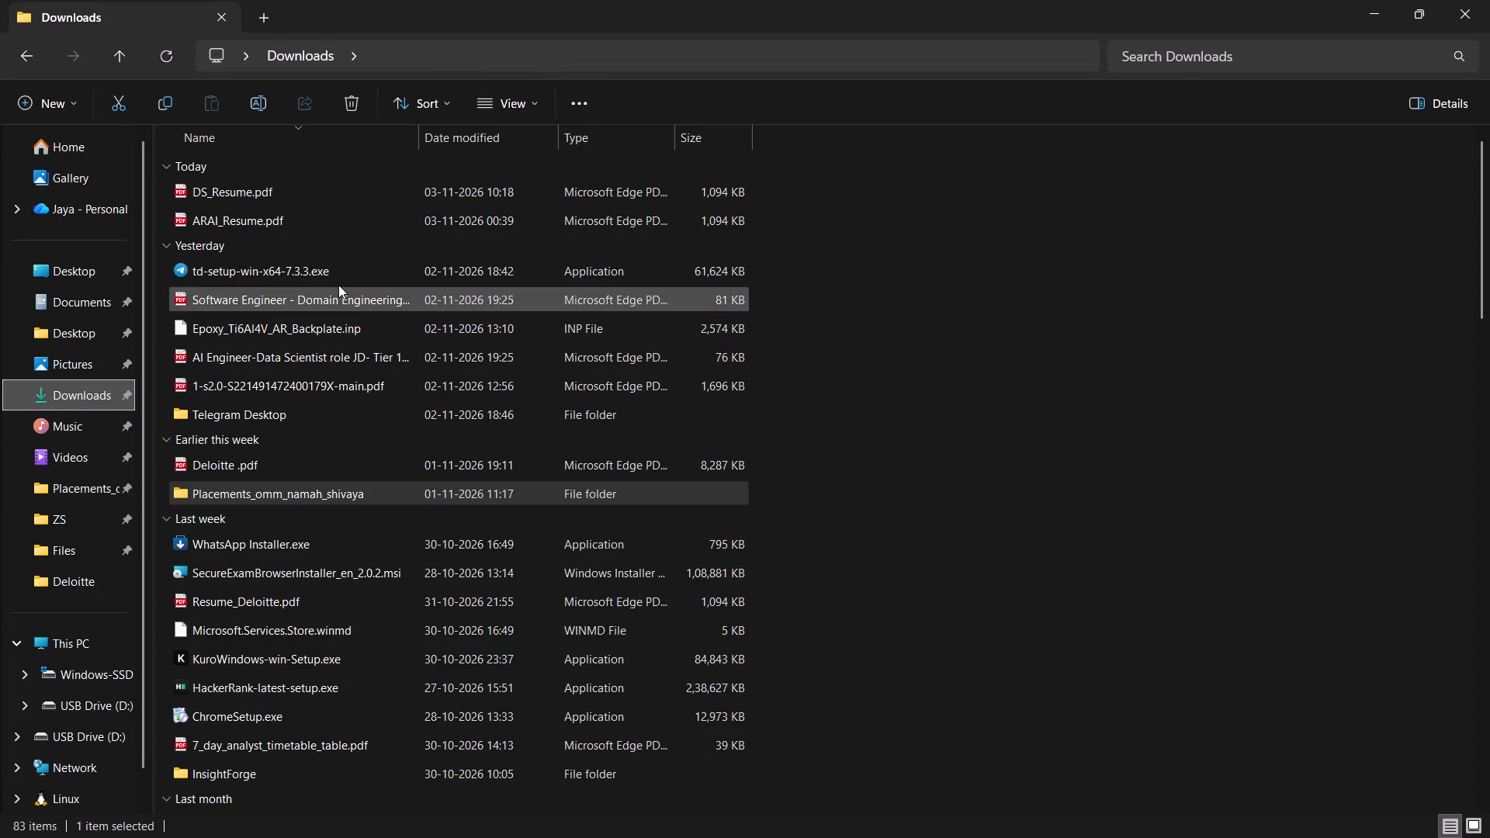
click(327, 182)
click(357, 106)
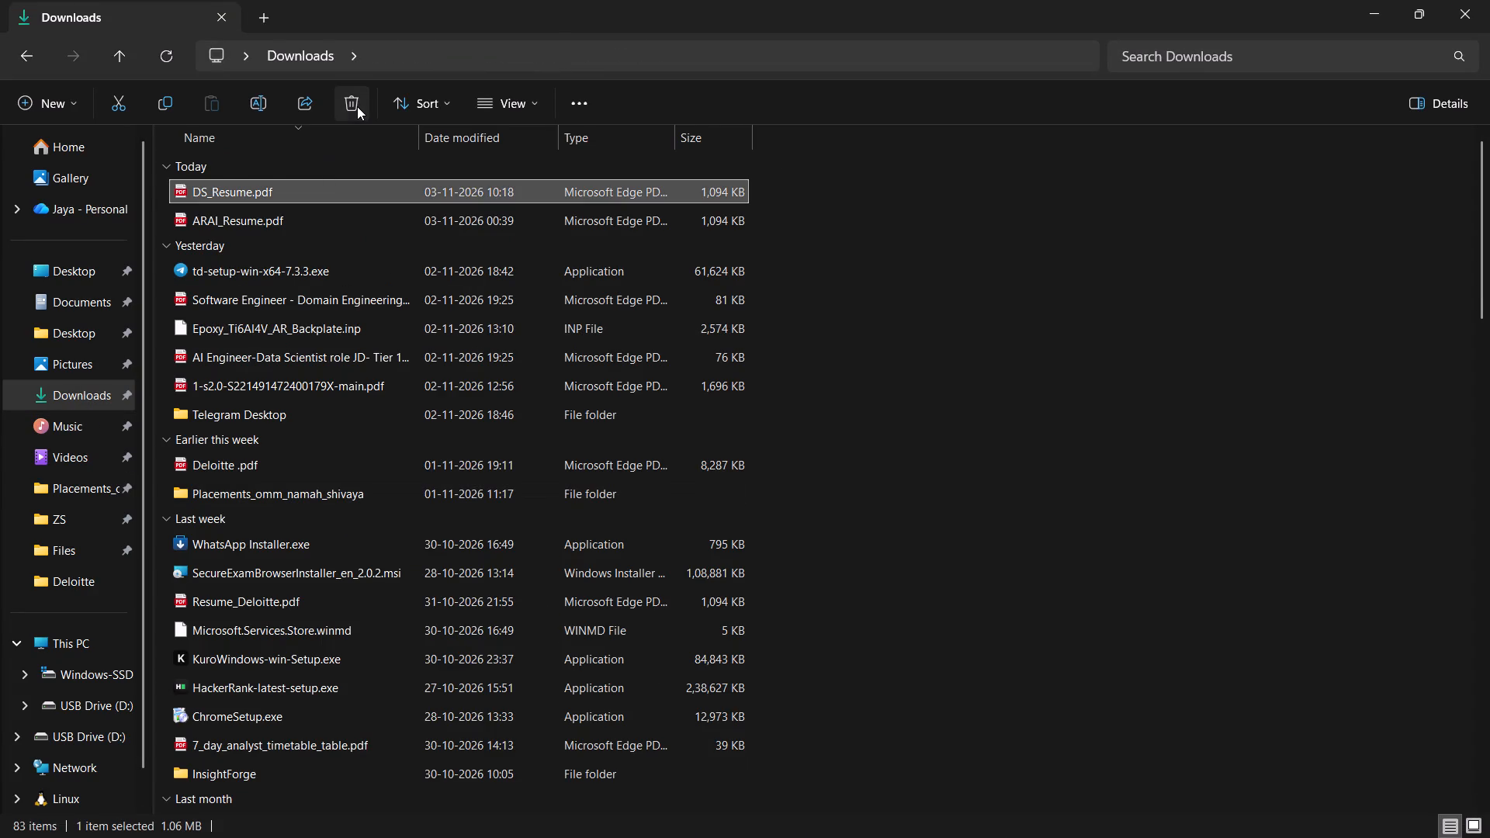
click(1383, 13)
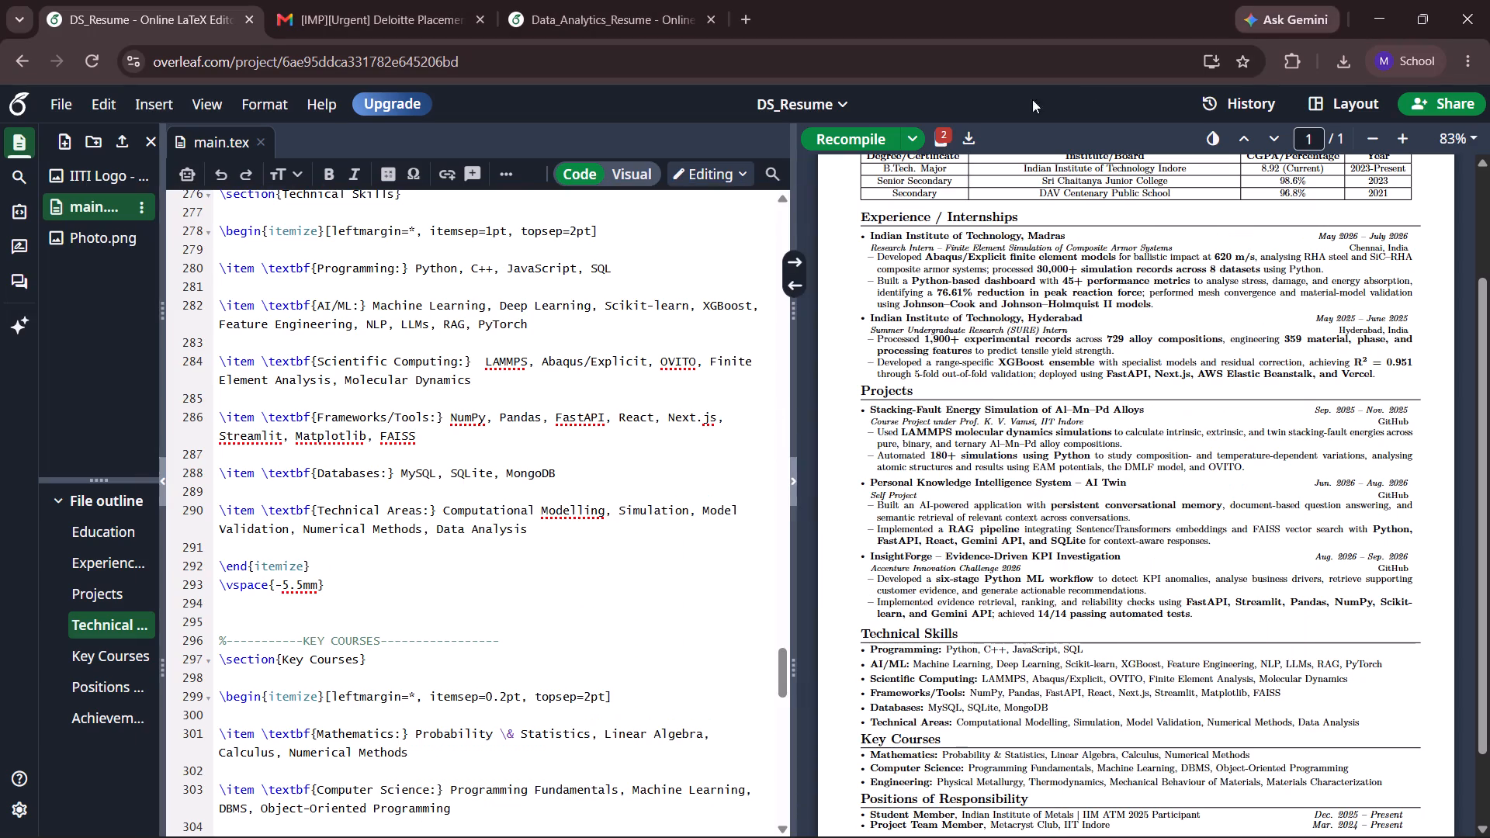
Download the compiled DS_Resume PDF from Overleaf.
click(973, 133)
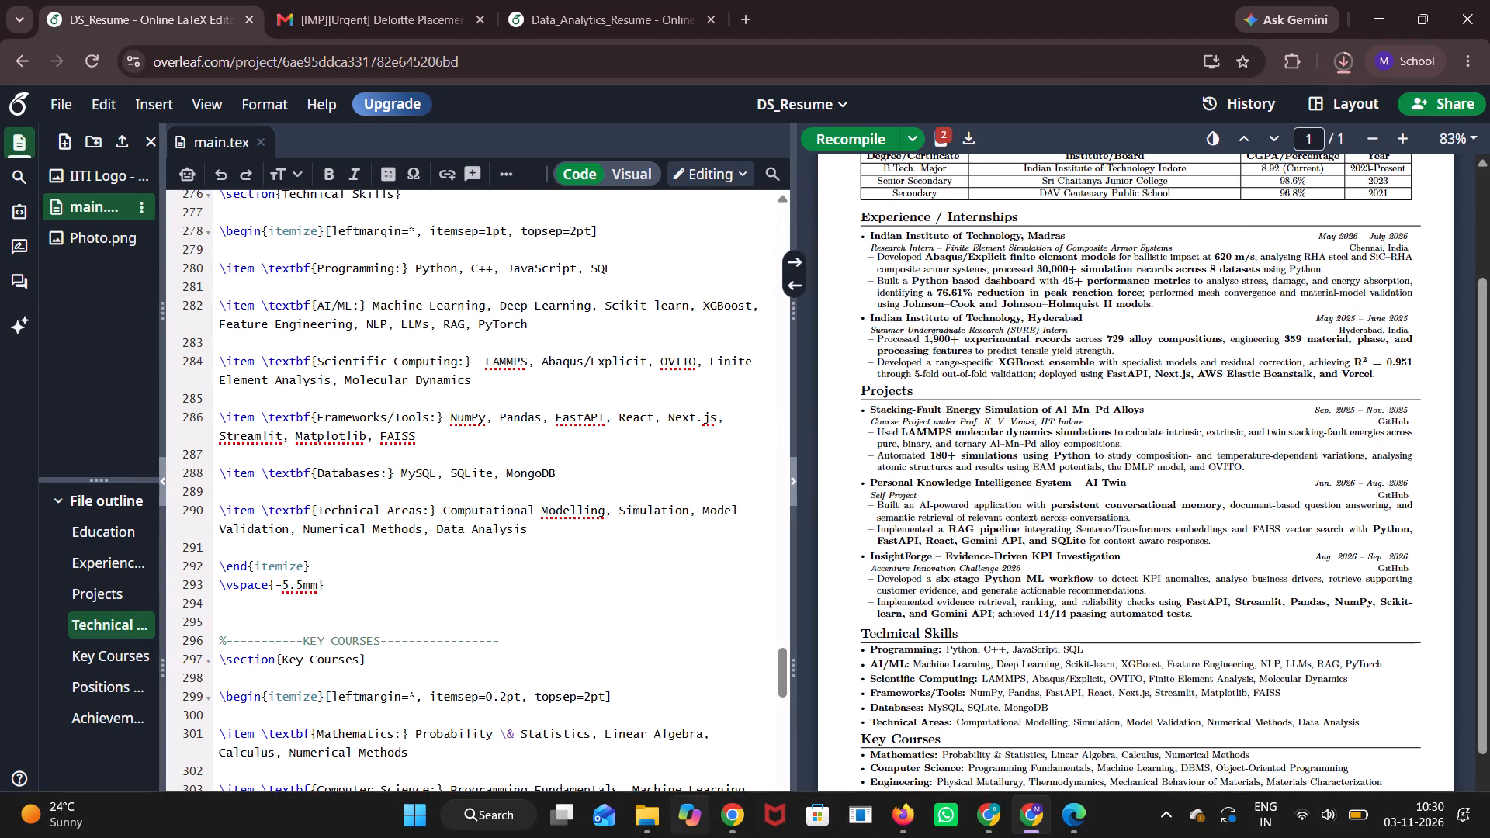
Open the new DS_Resume.pdf from Downloads, check its content from the header through Positions of Responsibility, and close the viewer.
click(664, 710)
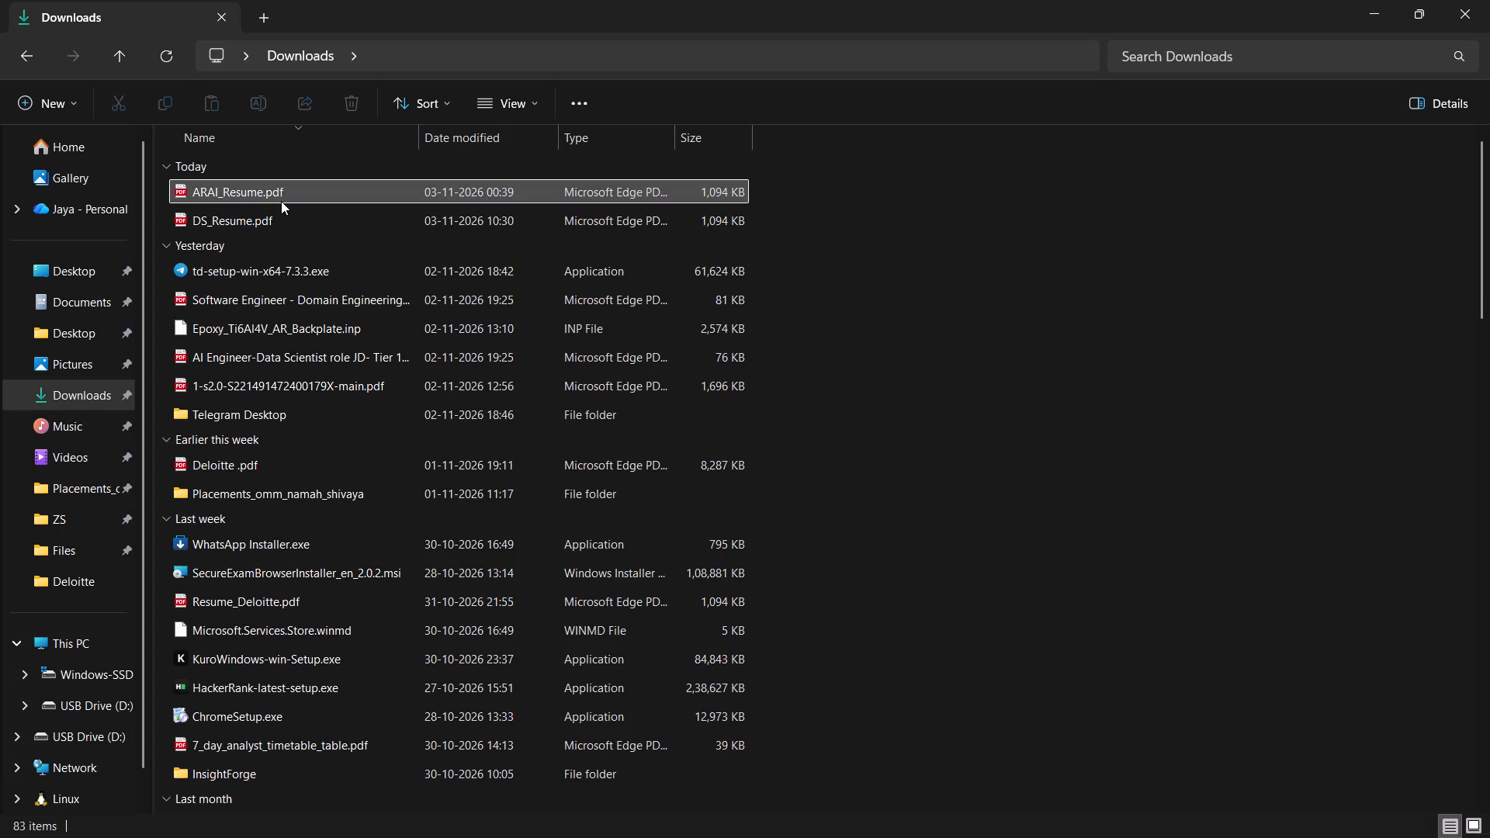
click(288, 221)
key(Return)
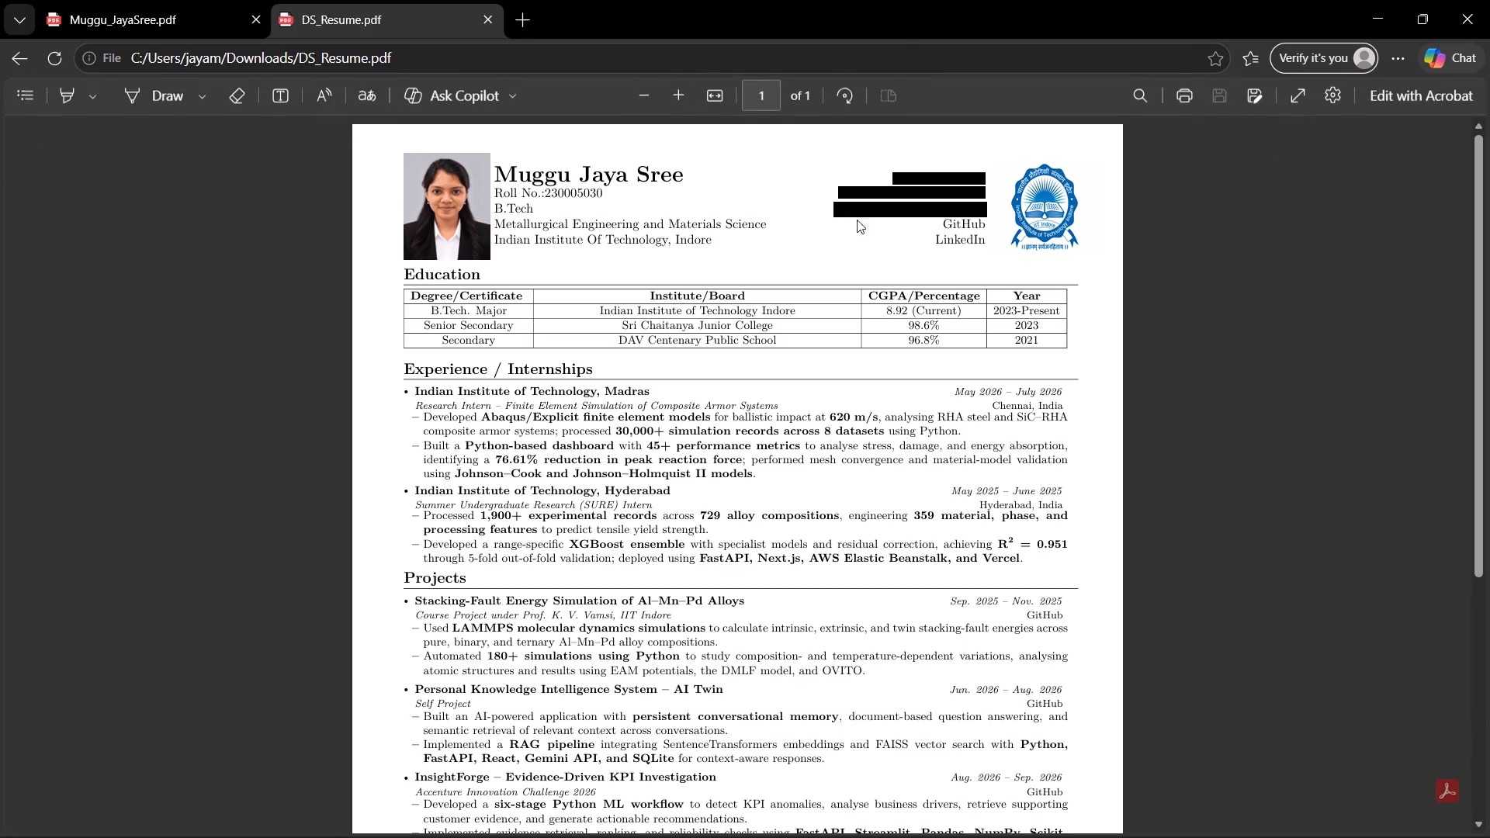
drag(1476, 256, 1489, 466)
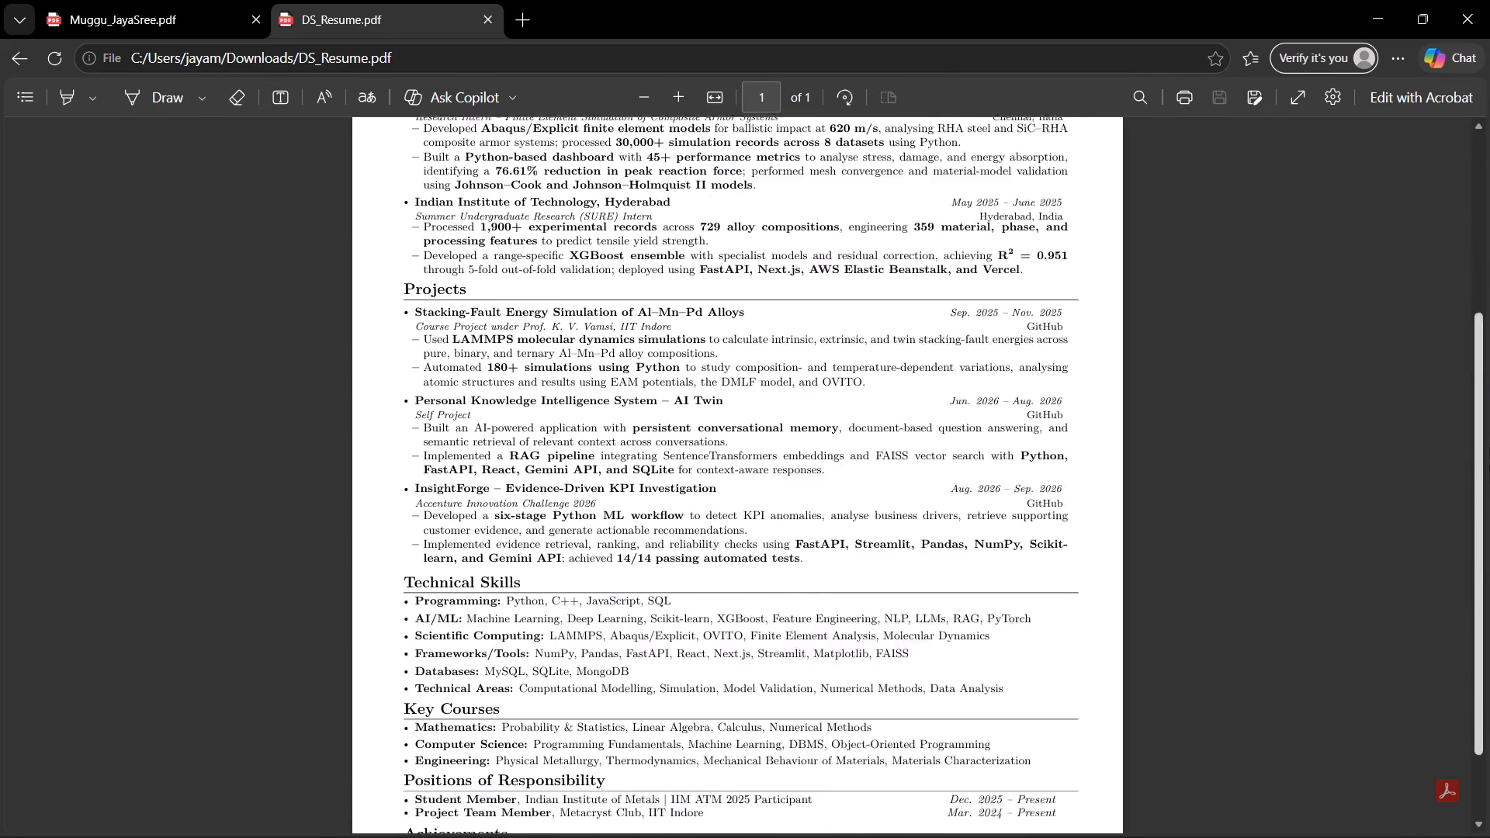
drag(1489, 466, 1489, 68)
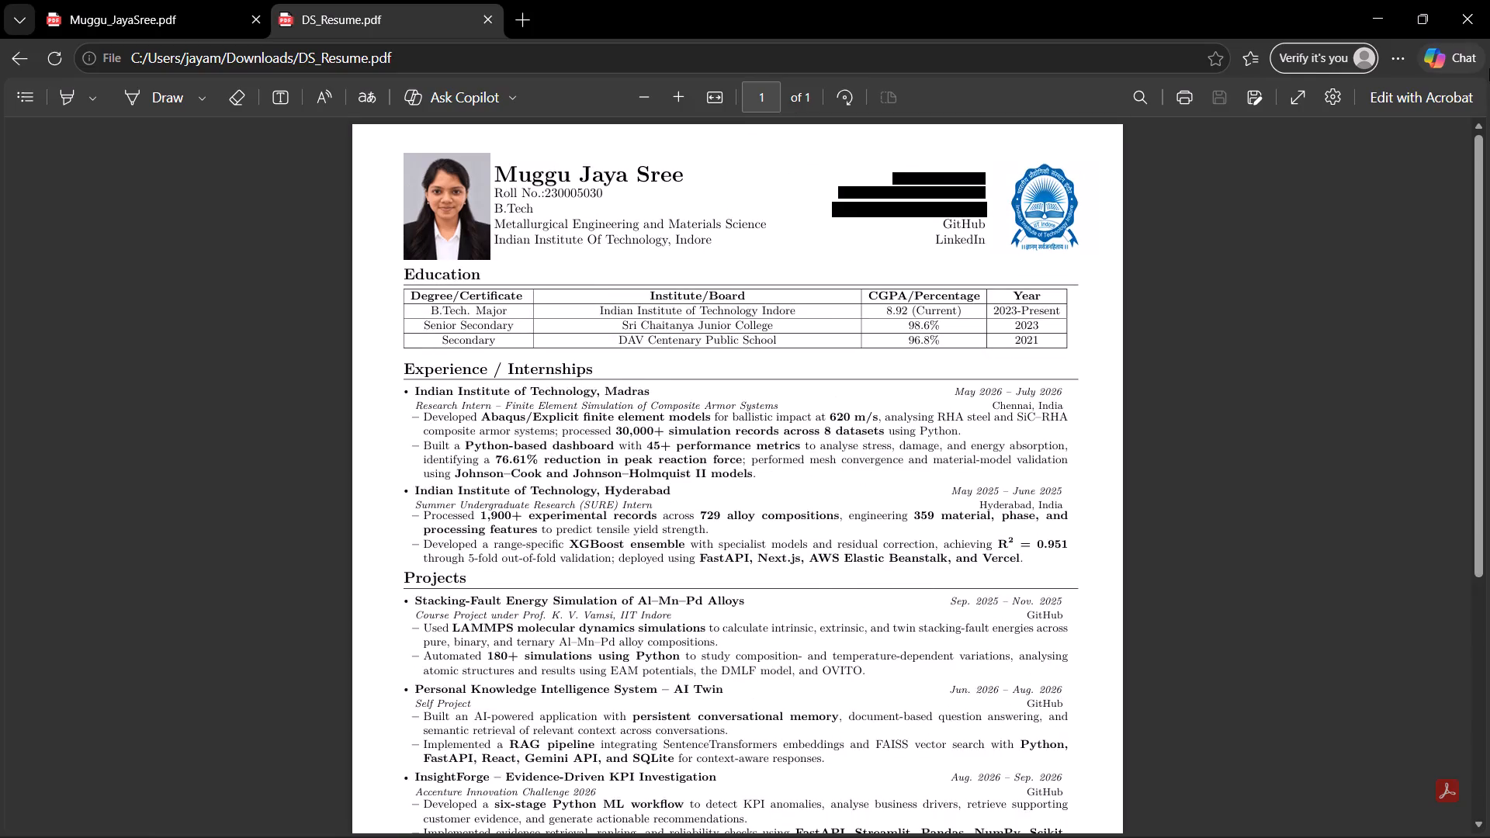
click(1479, 0)
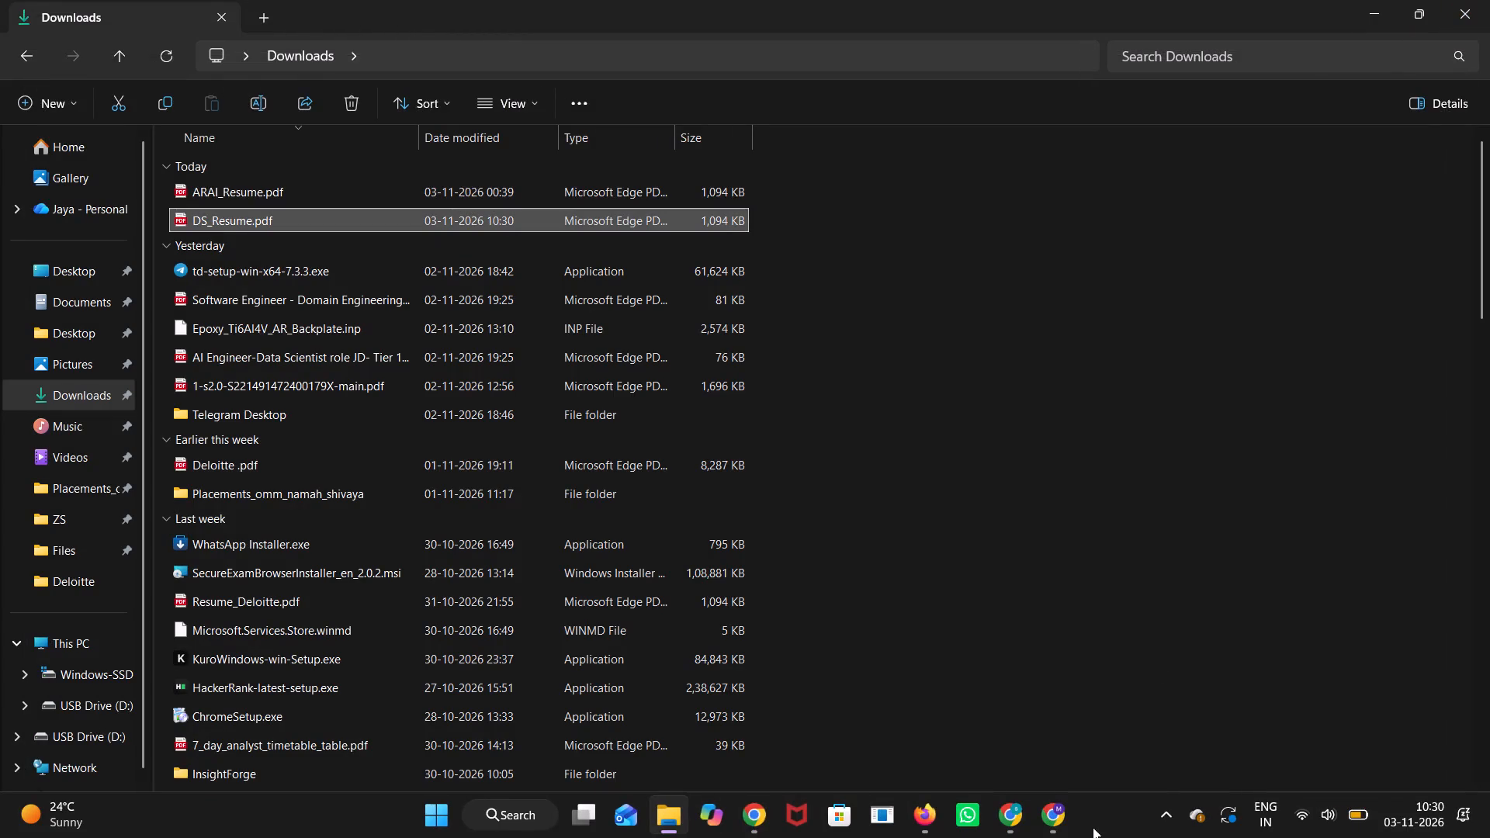
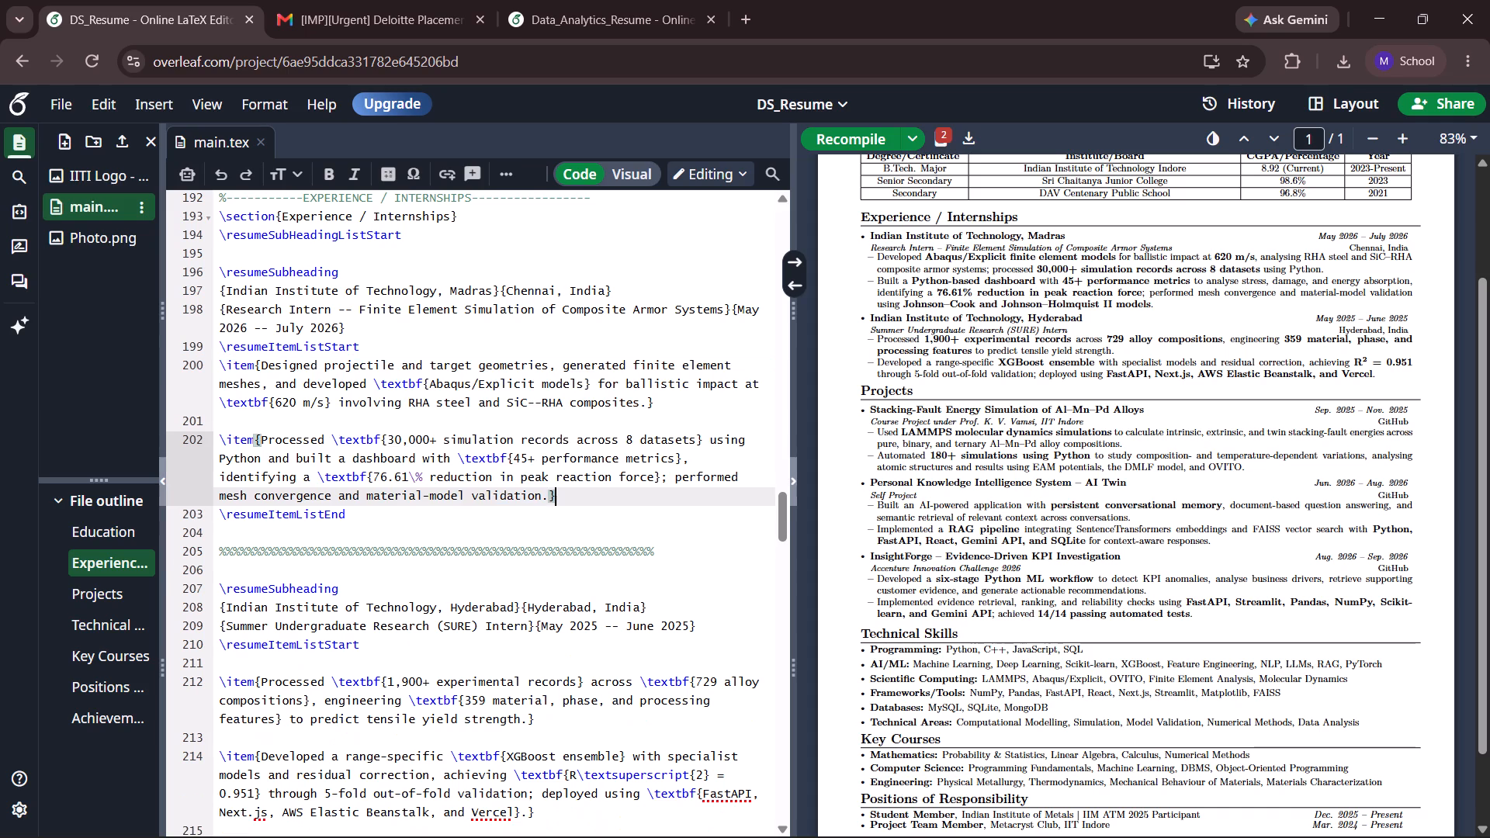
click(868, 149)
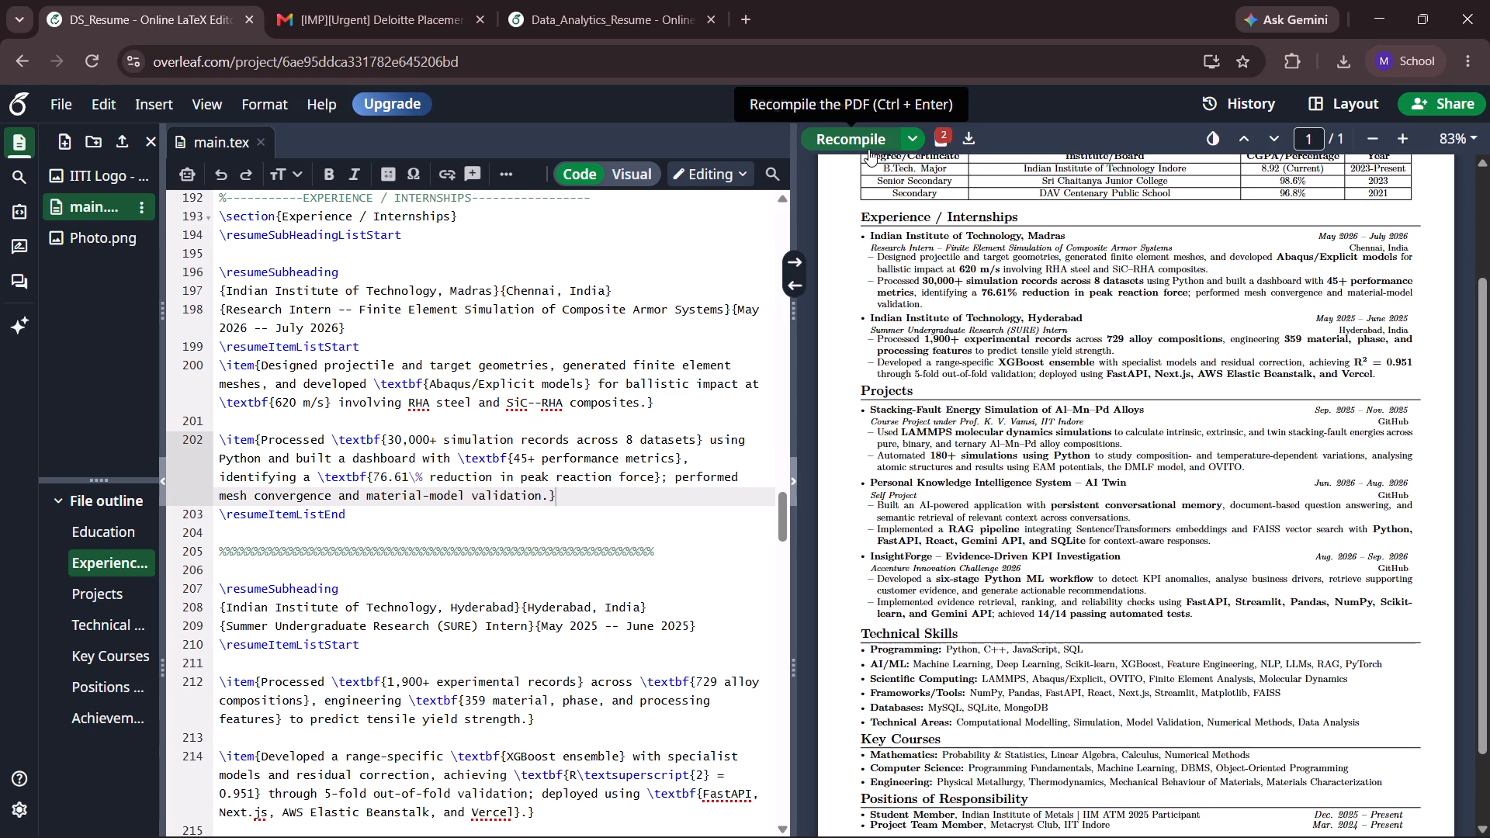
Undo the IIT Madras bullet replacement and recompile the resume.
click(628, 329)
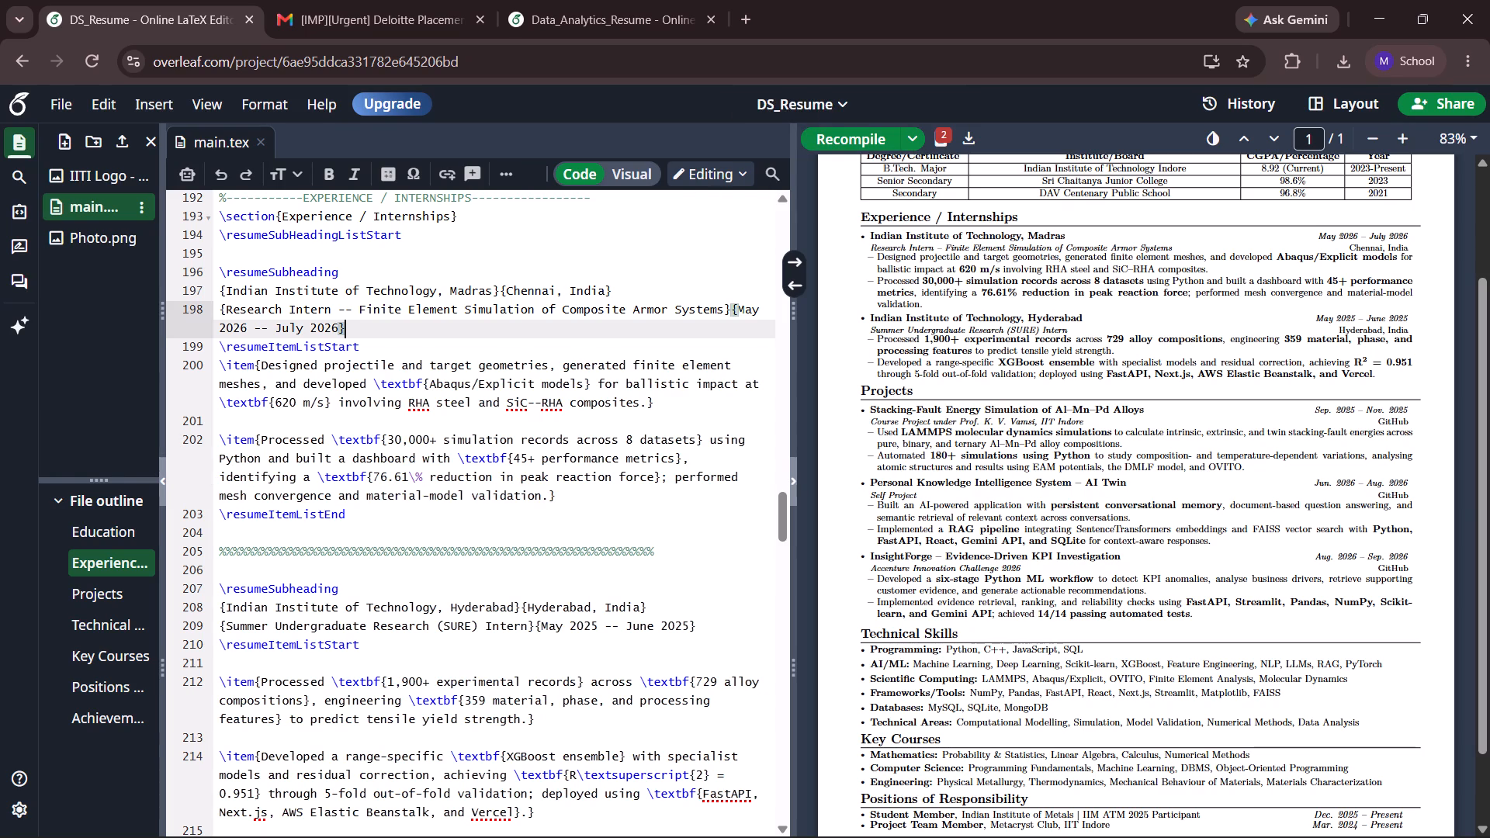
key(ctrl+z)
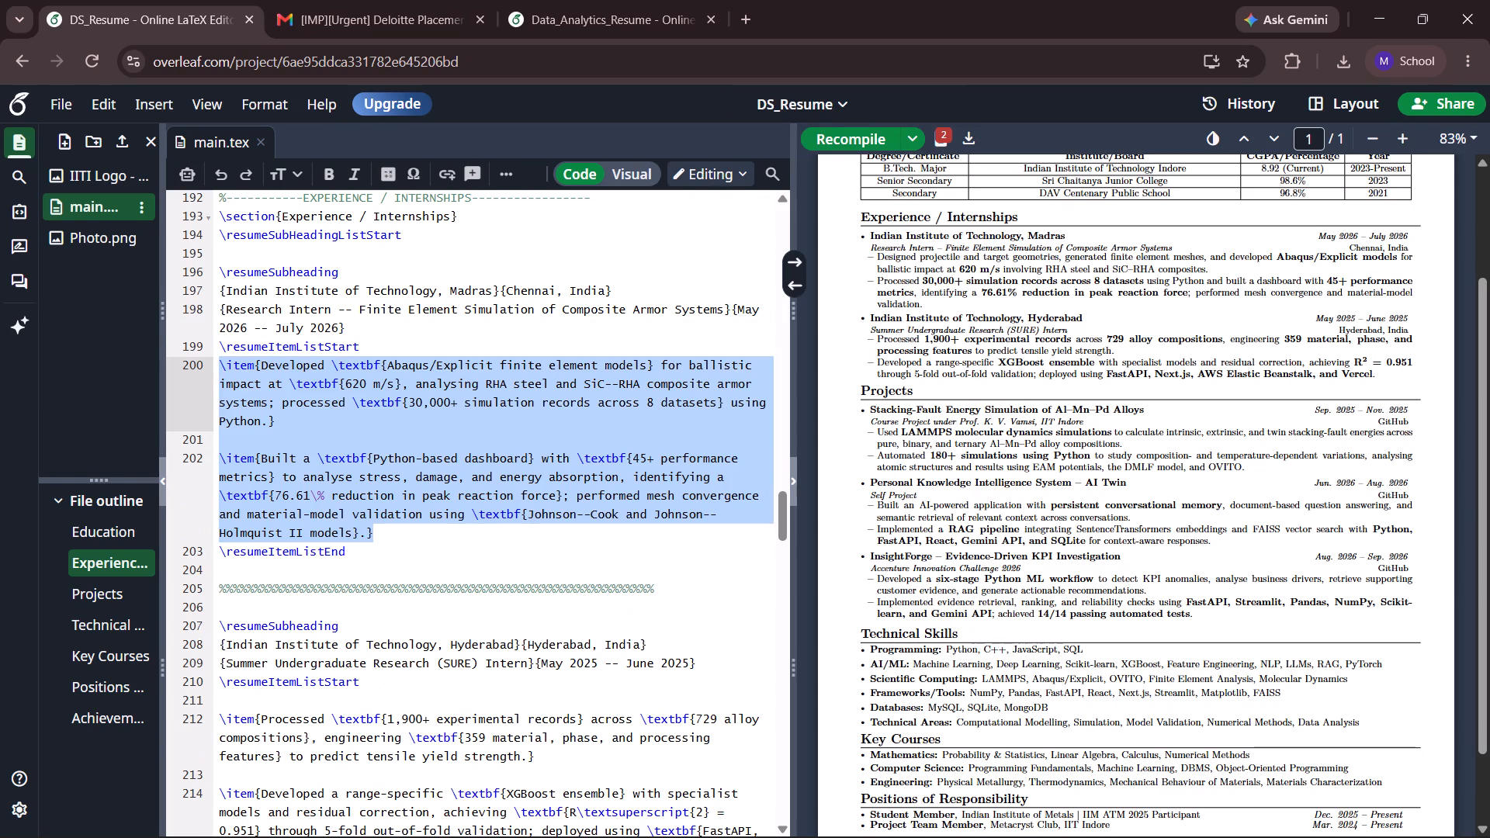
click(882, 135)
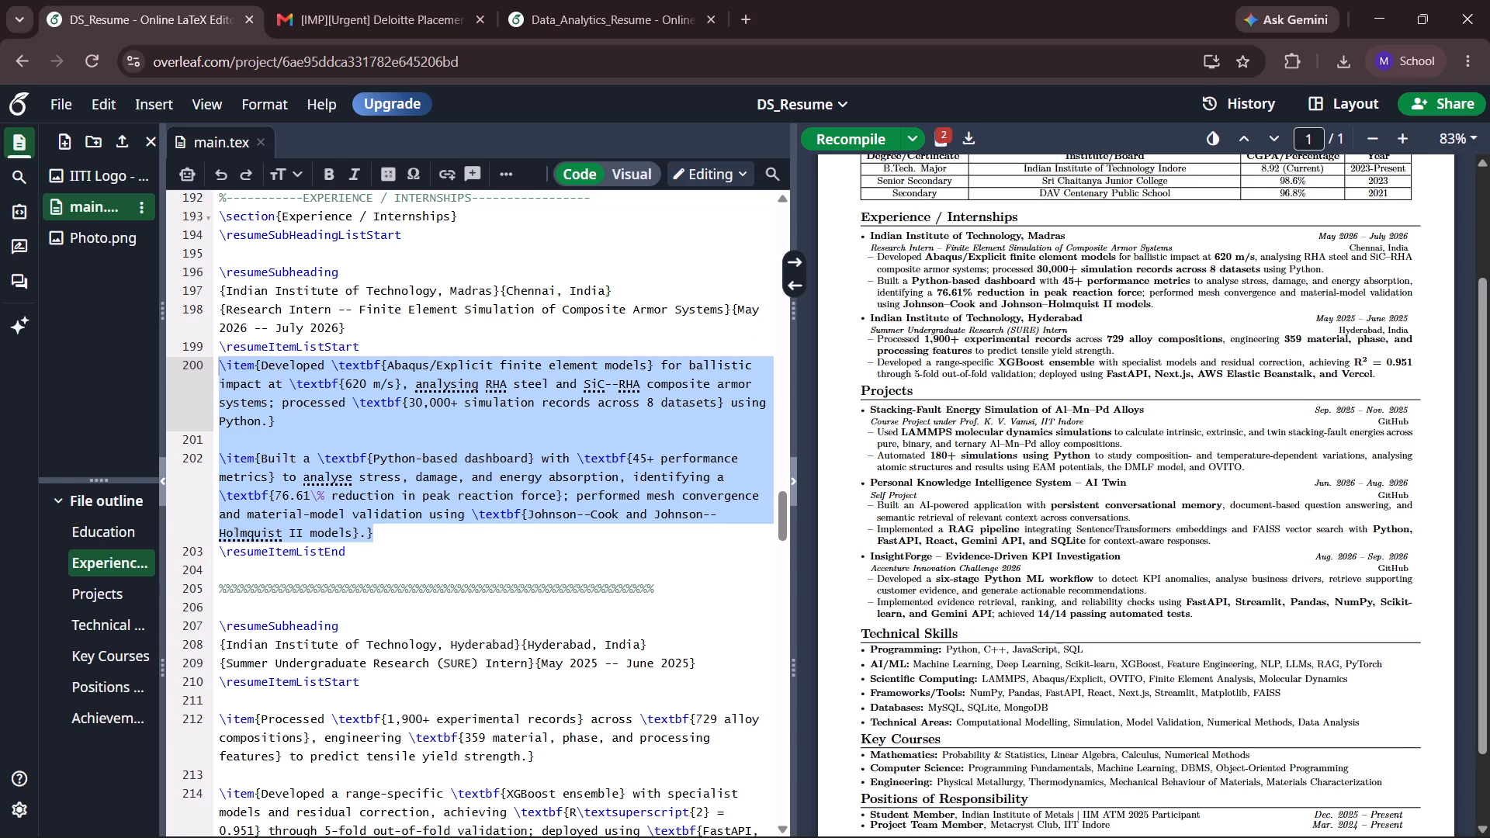
Shorten the second IIT Madras bullet by removing the Johnson--Cook and Johnson--Holmquist II models phrase, ending it with "material-model validation.", and recompile.
click(387, 538)
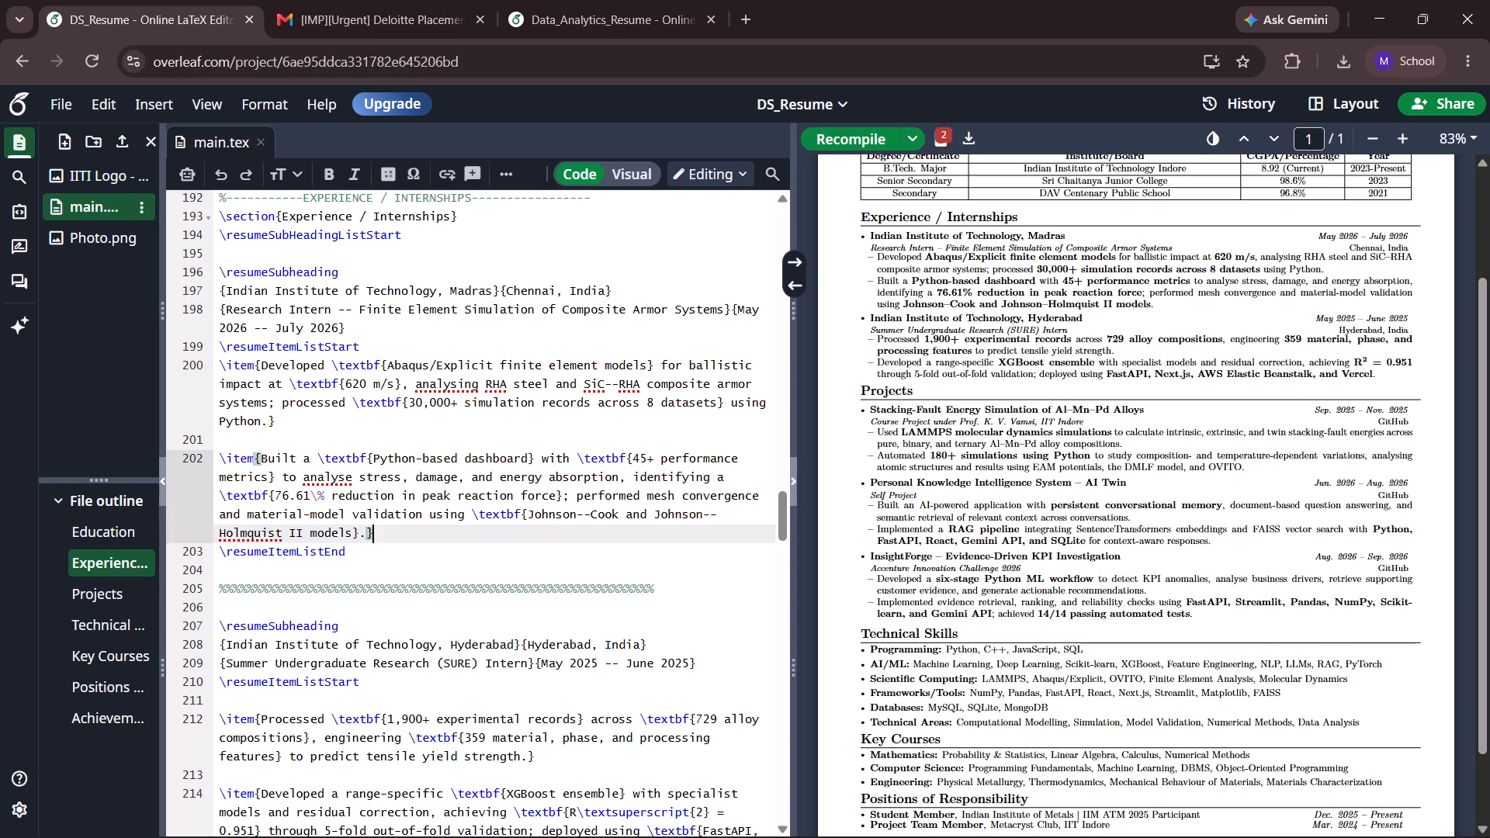
drag(379, 529, 421, 518)
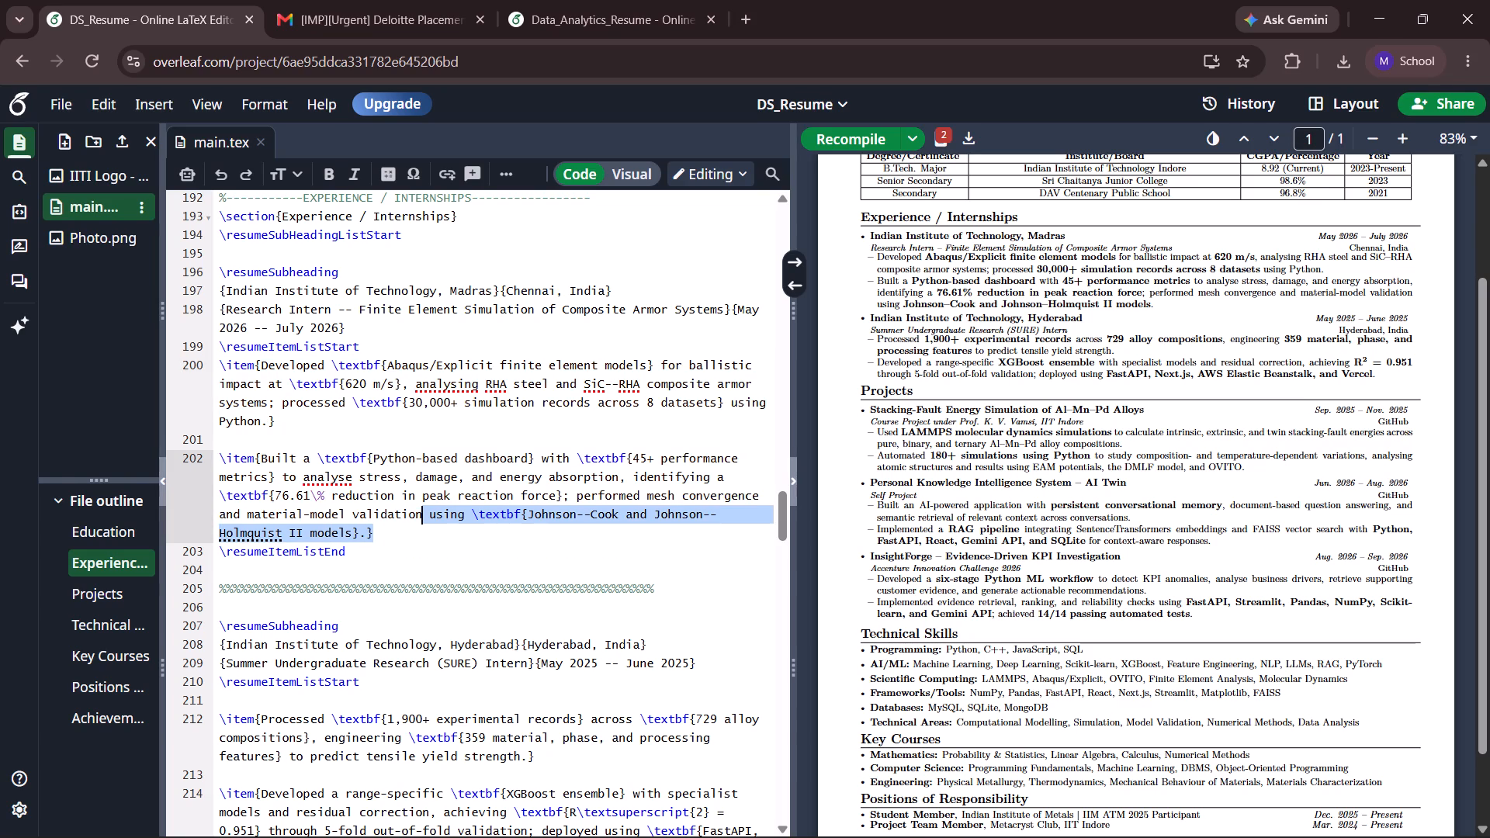
drag(421, 518, 421, 518)
key(BackSpace)
key(period)
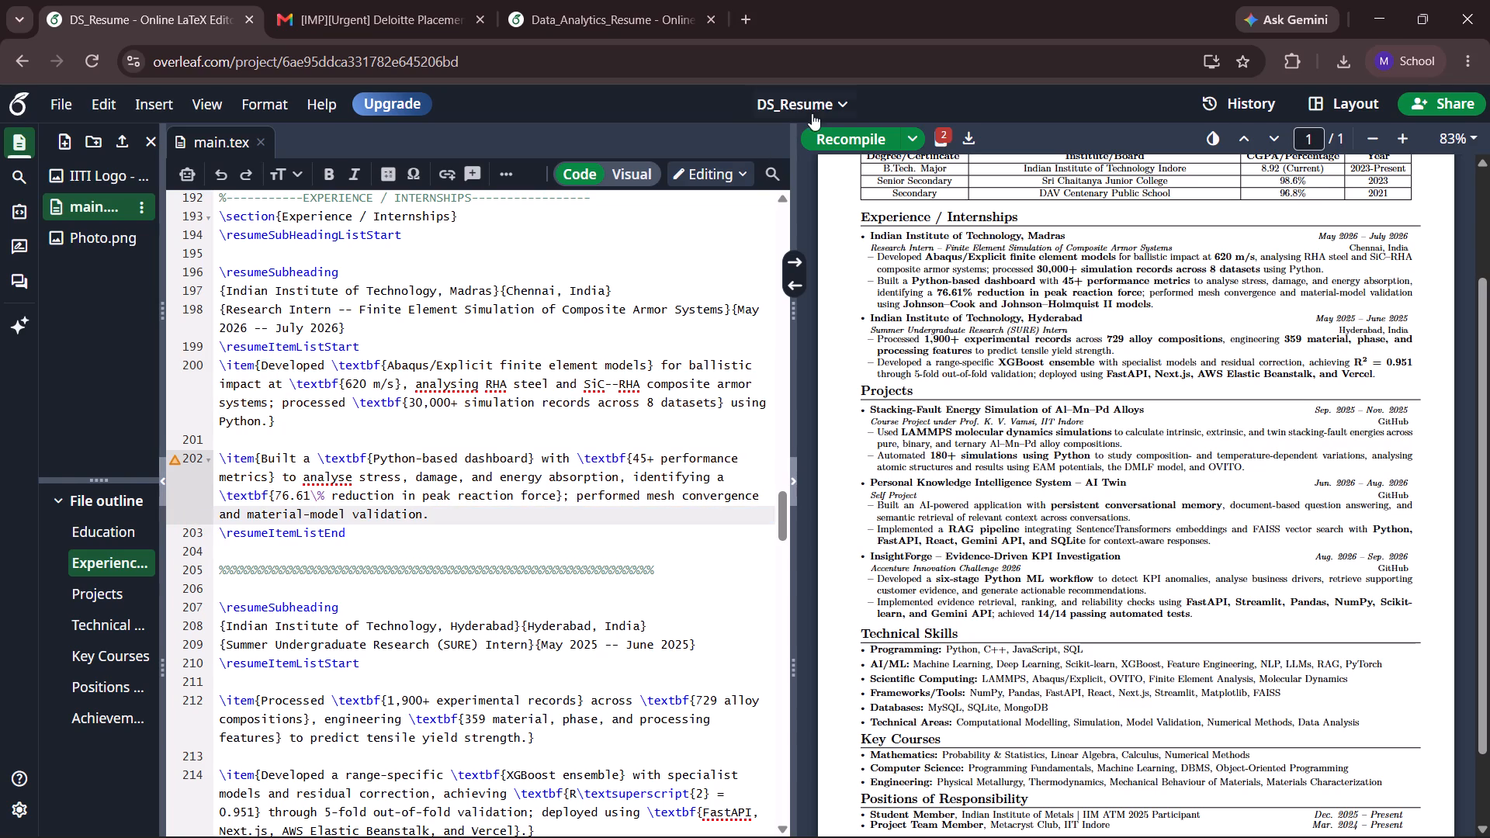
click(833, 134)
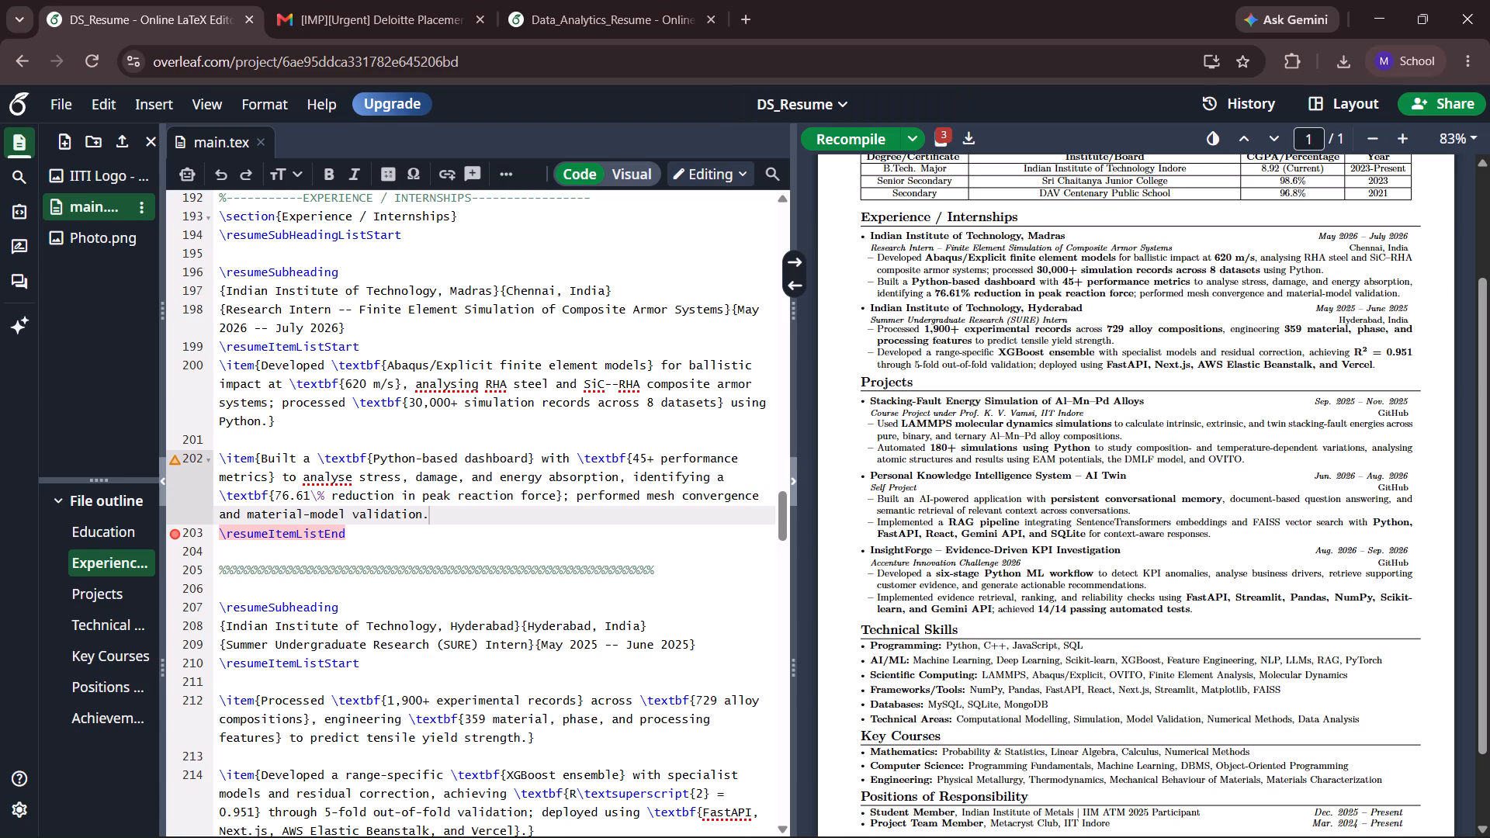
Look over the IIT Madras and IIT Hyderabad internship entries in the main.tex source.
drag(776, 510, 781, 514)
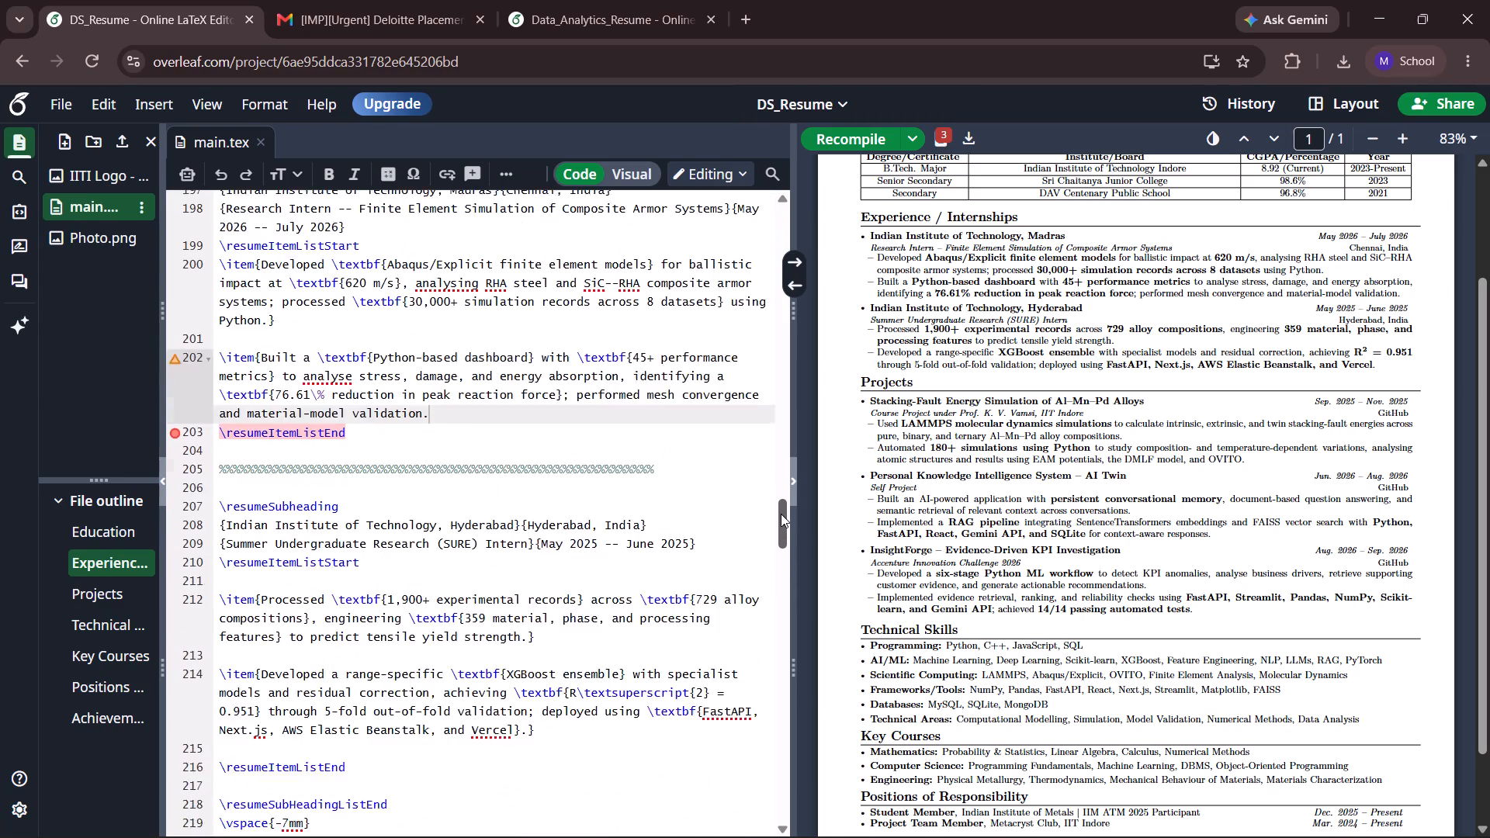
drag(781, 514, 784, 526)
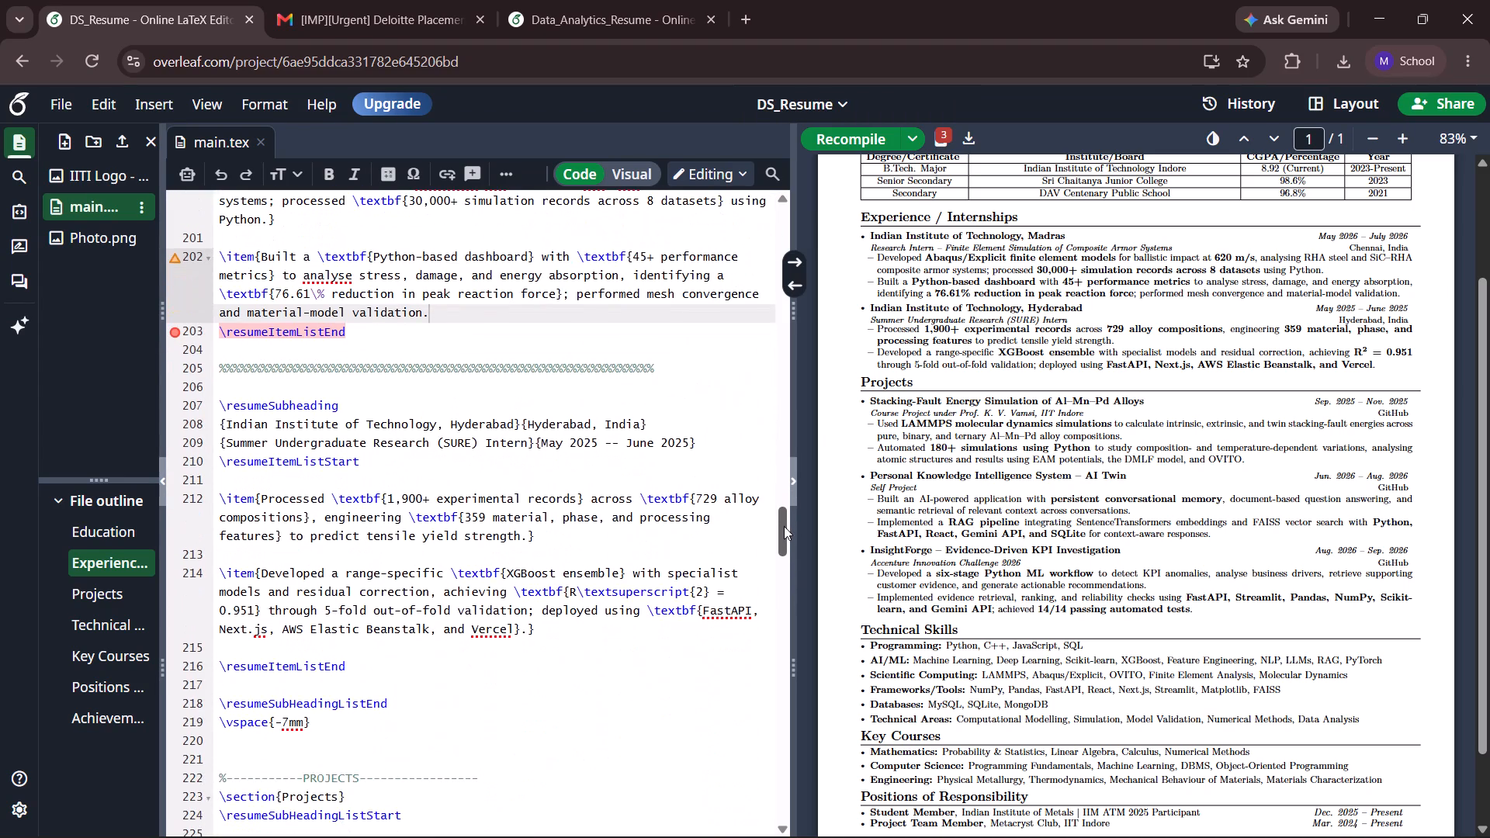
drag(784, 526, 781, 516)
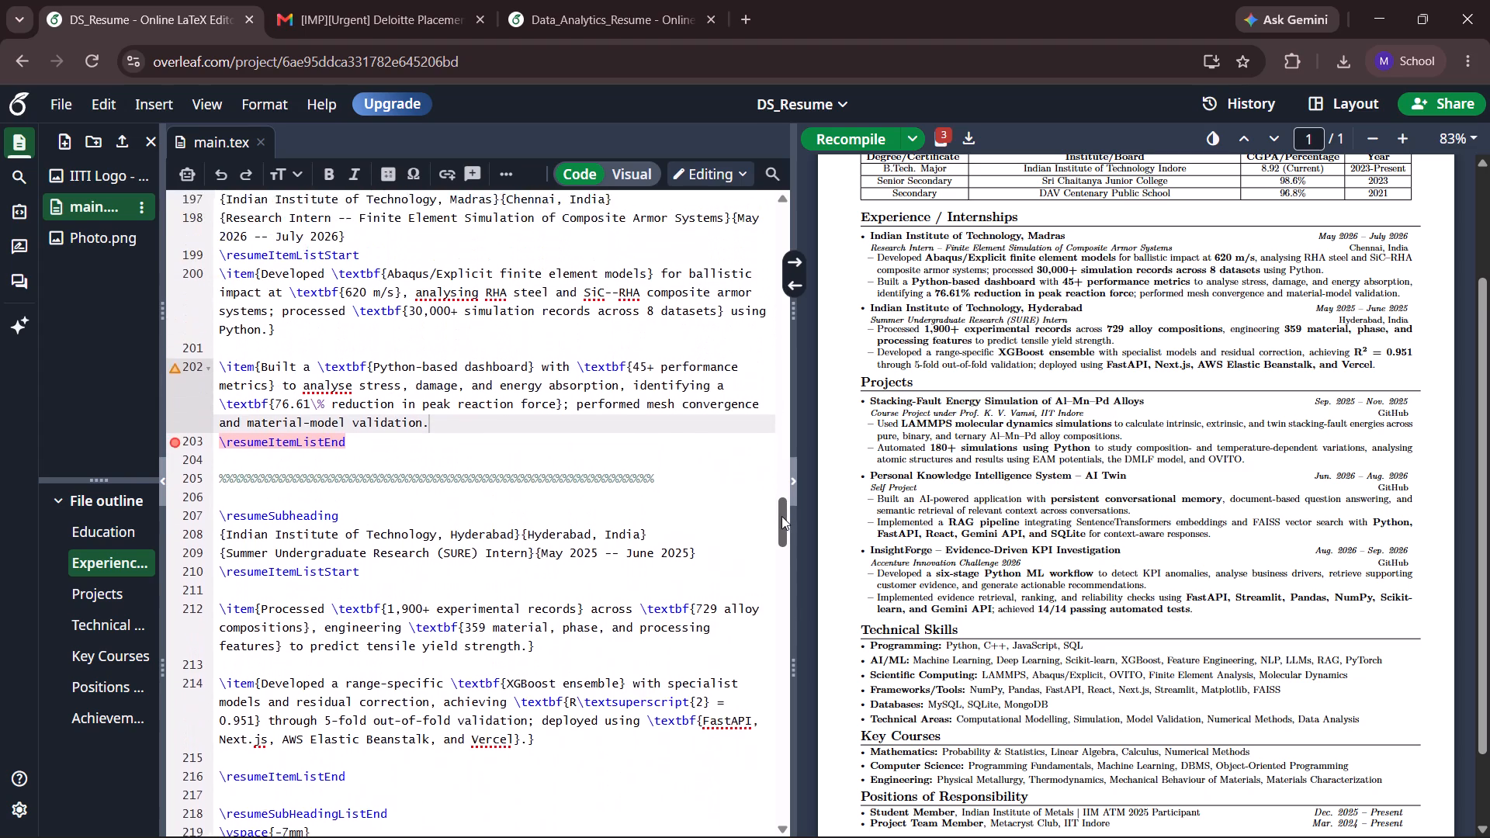
drag(781, 516, 781, 510)
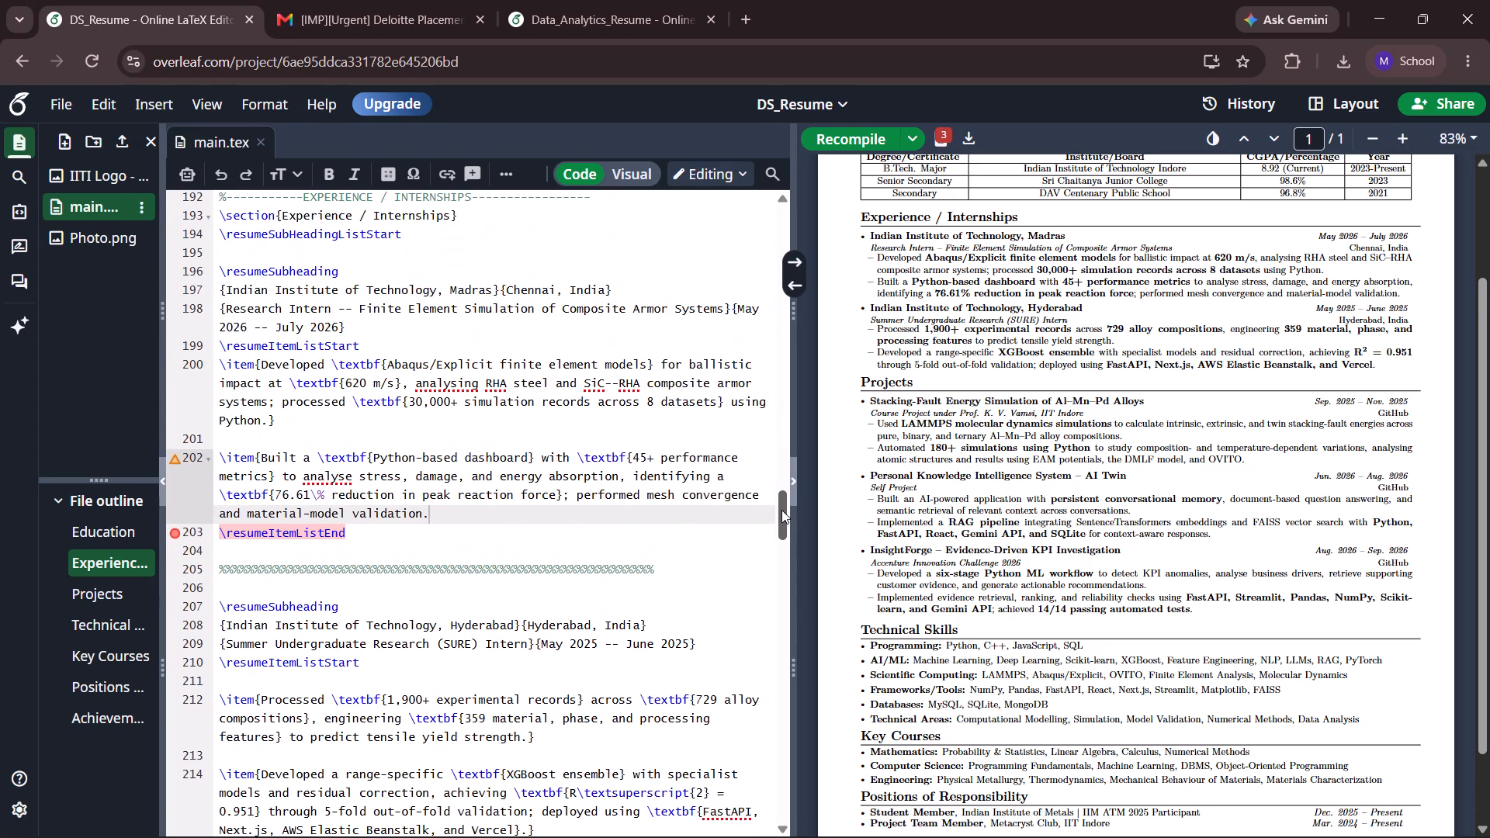
drag(781, 510, 782, 510)
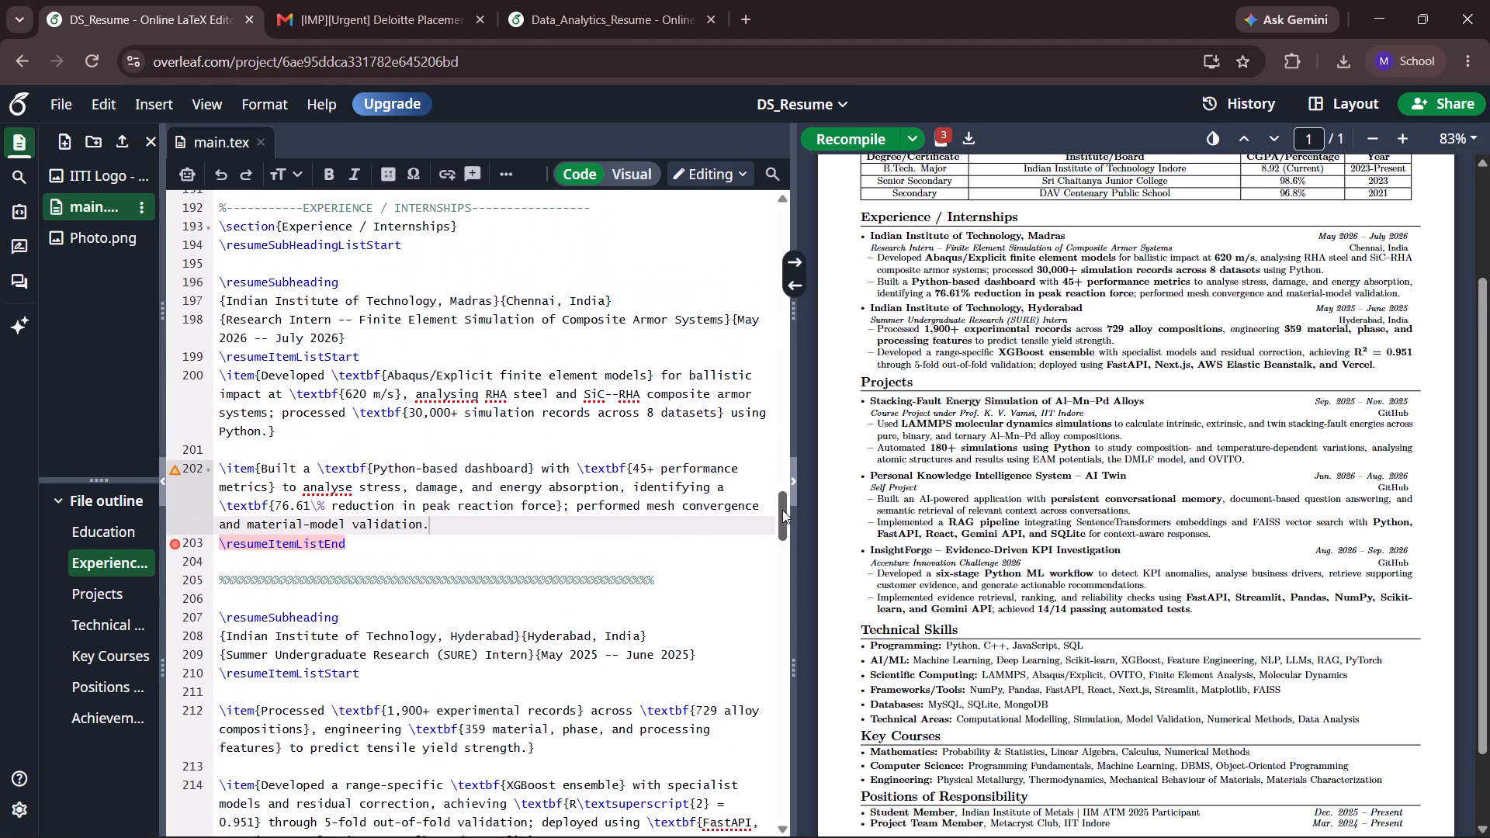
drag(782, 510, 787, 522)
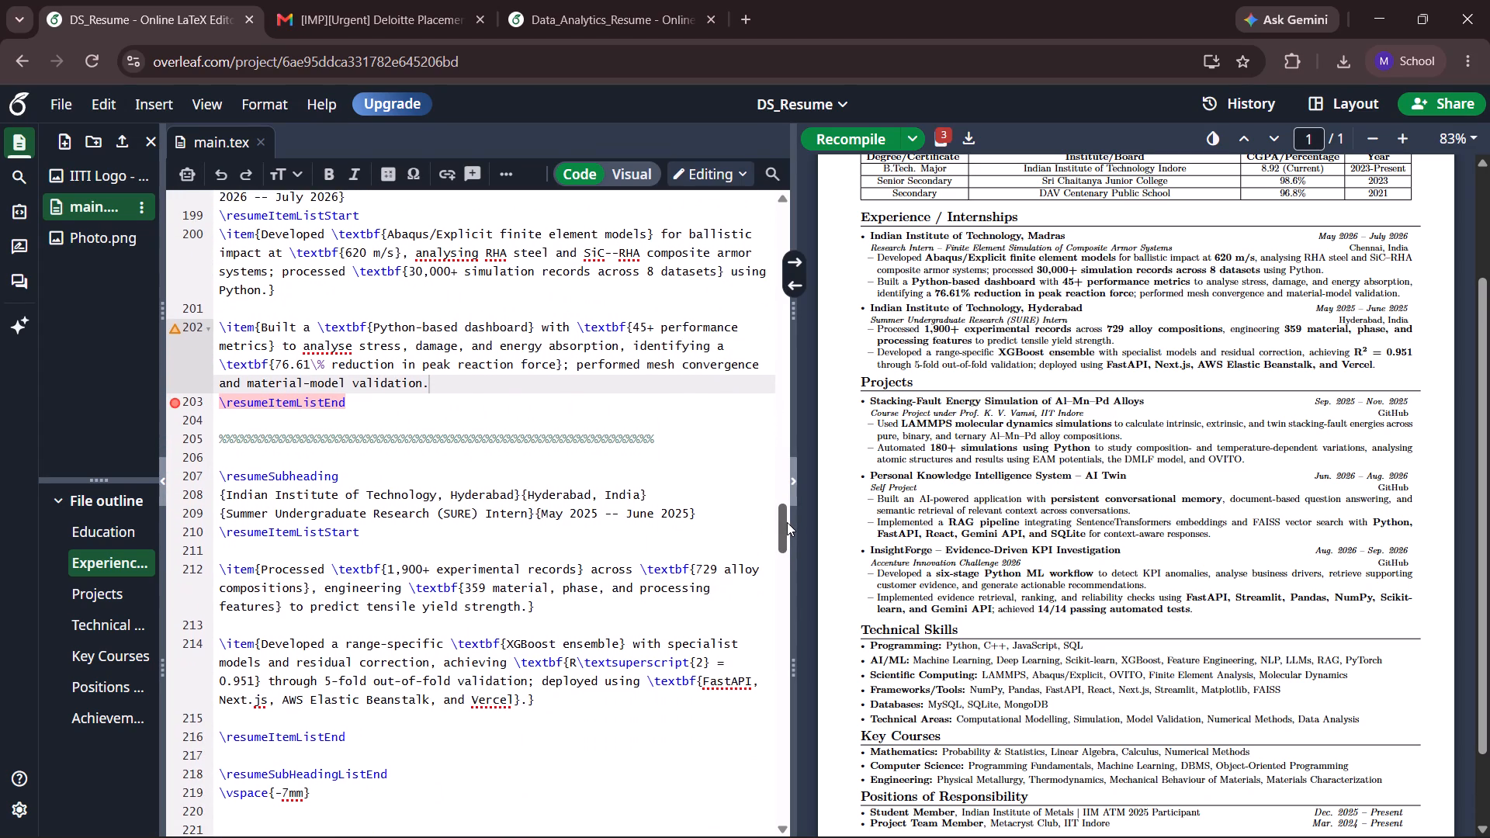
drag(787, 522, 785, 512)
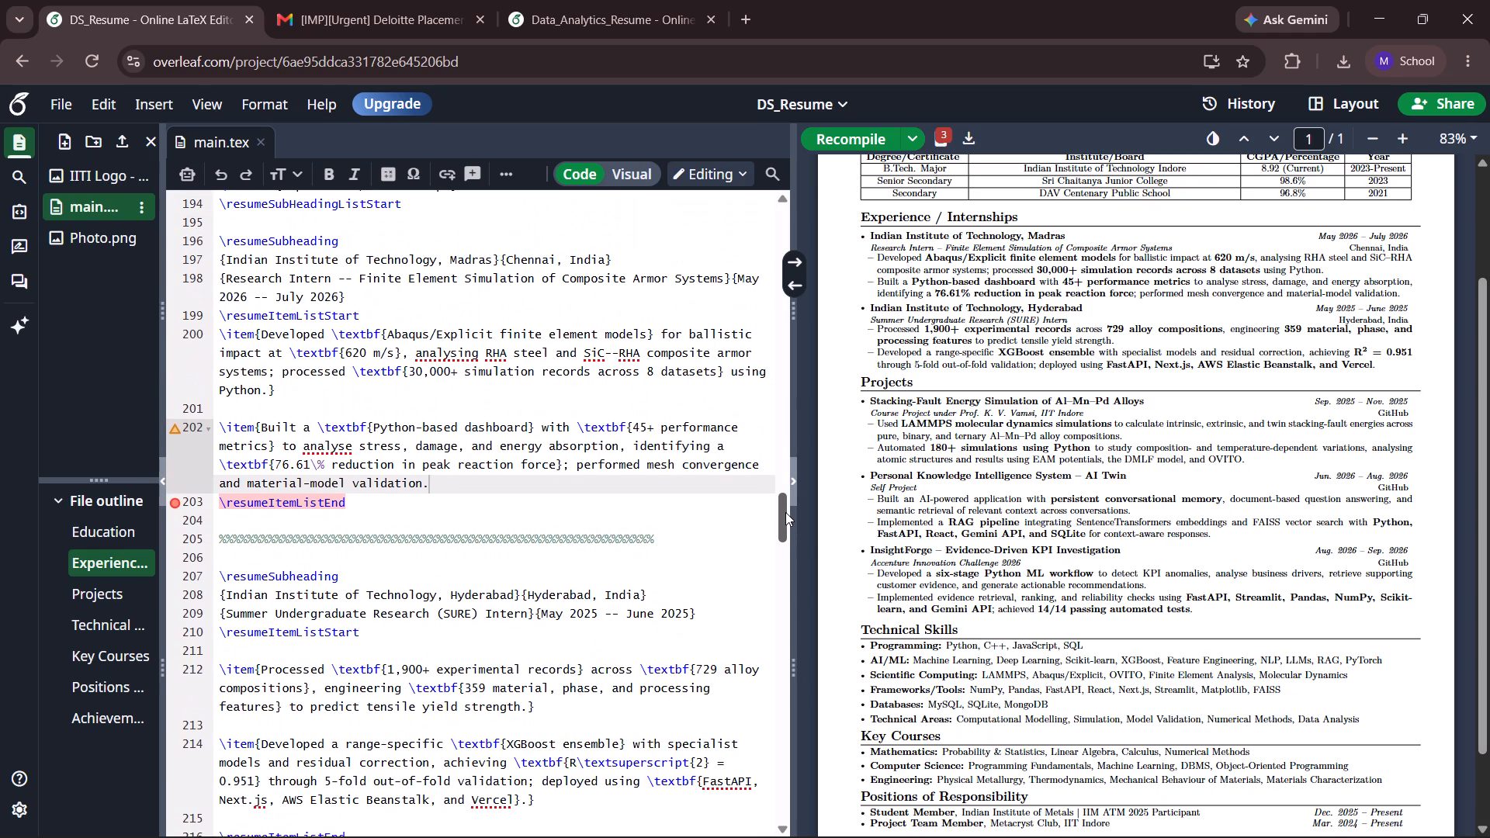
Insert a blank line between the second IIT Madras bullet and its \resumeItemListEnd, and recompile.
drag(785, 512, 784, 508)
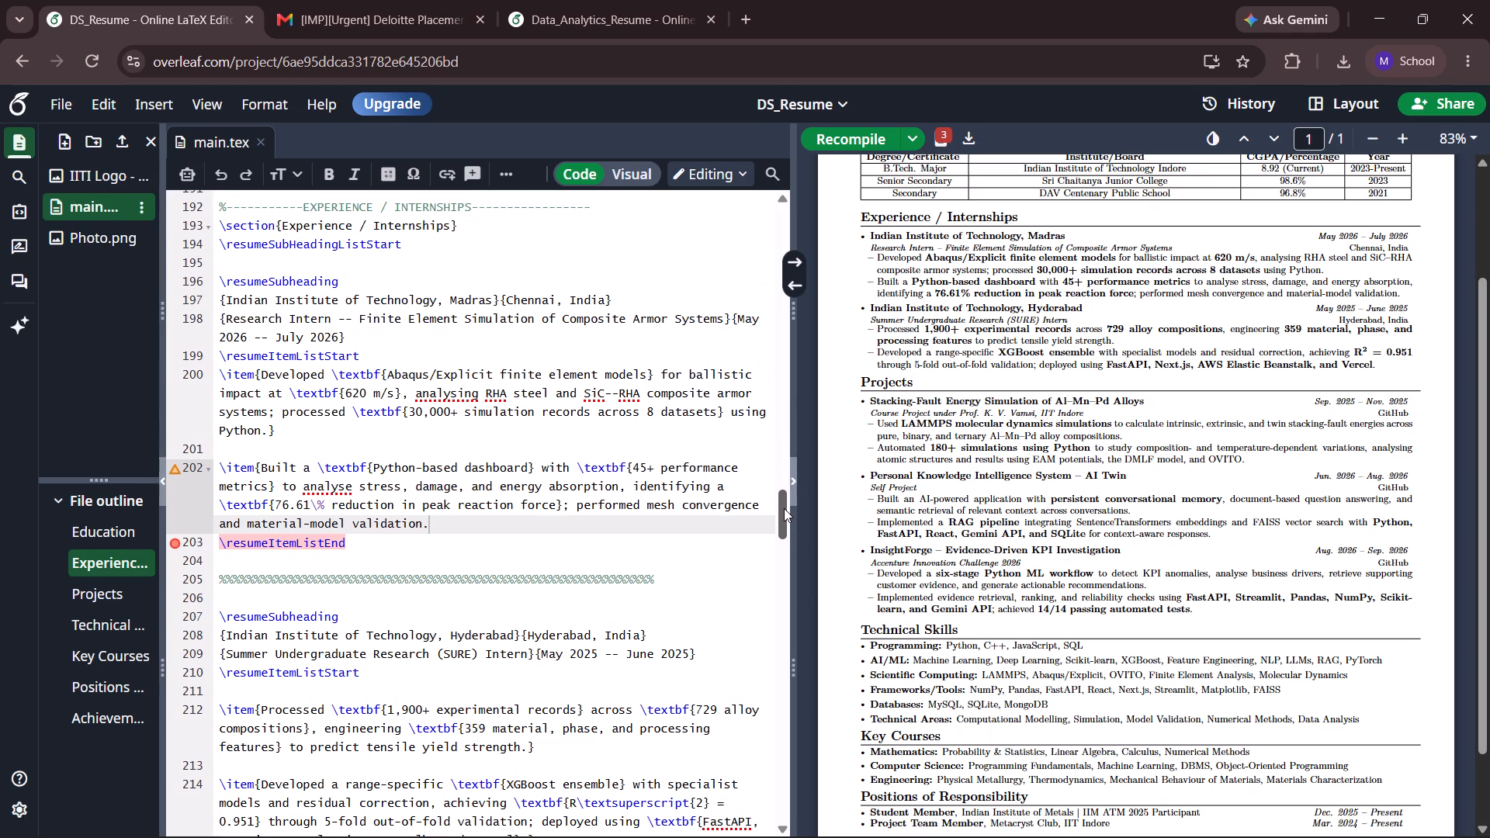
drag(784, 508, 788, 518)
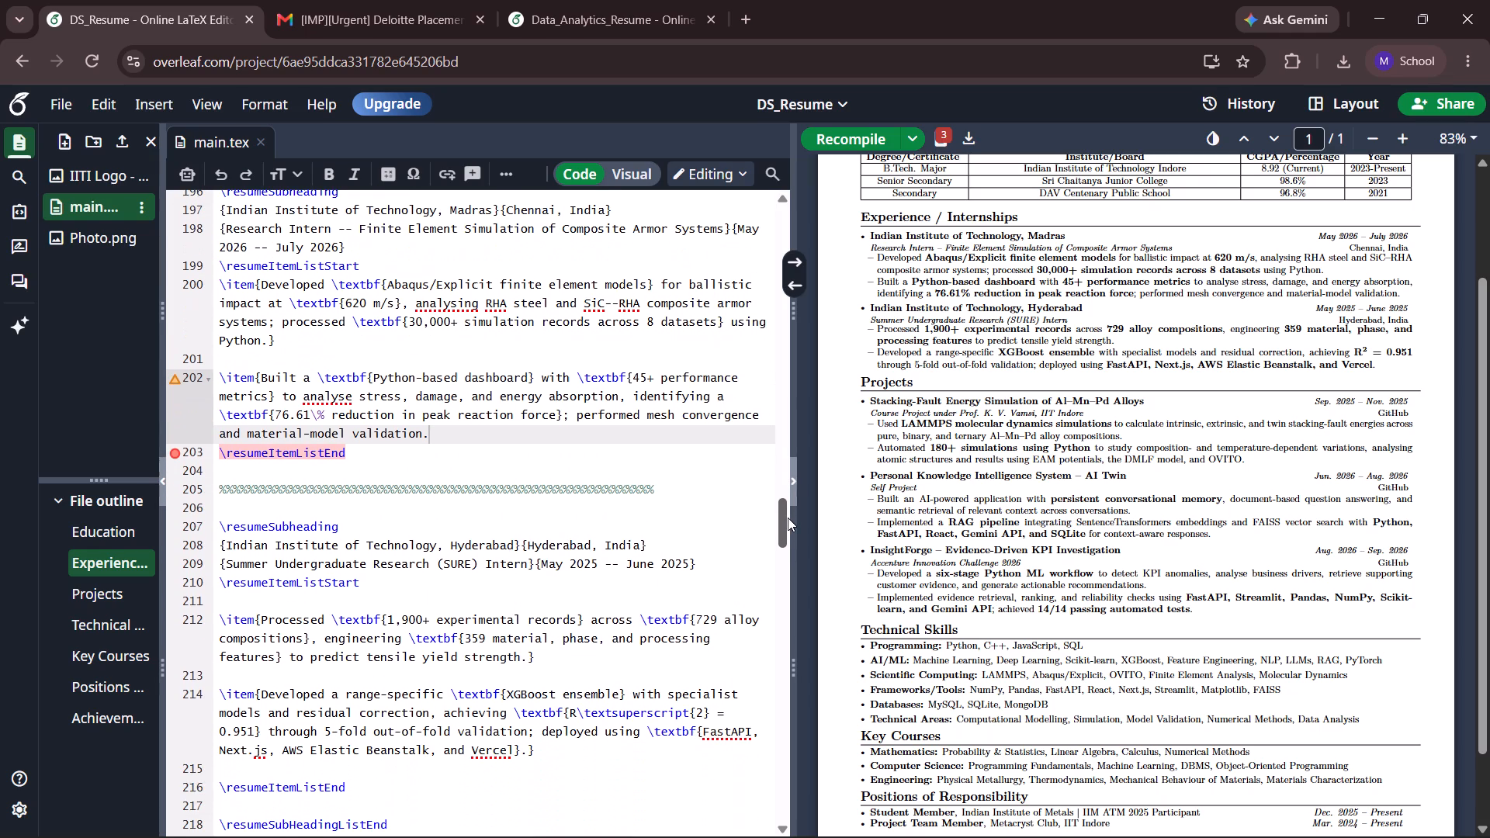
drag(788, 518, 788, 518)
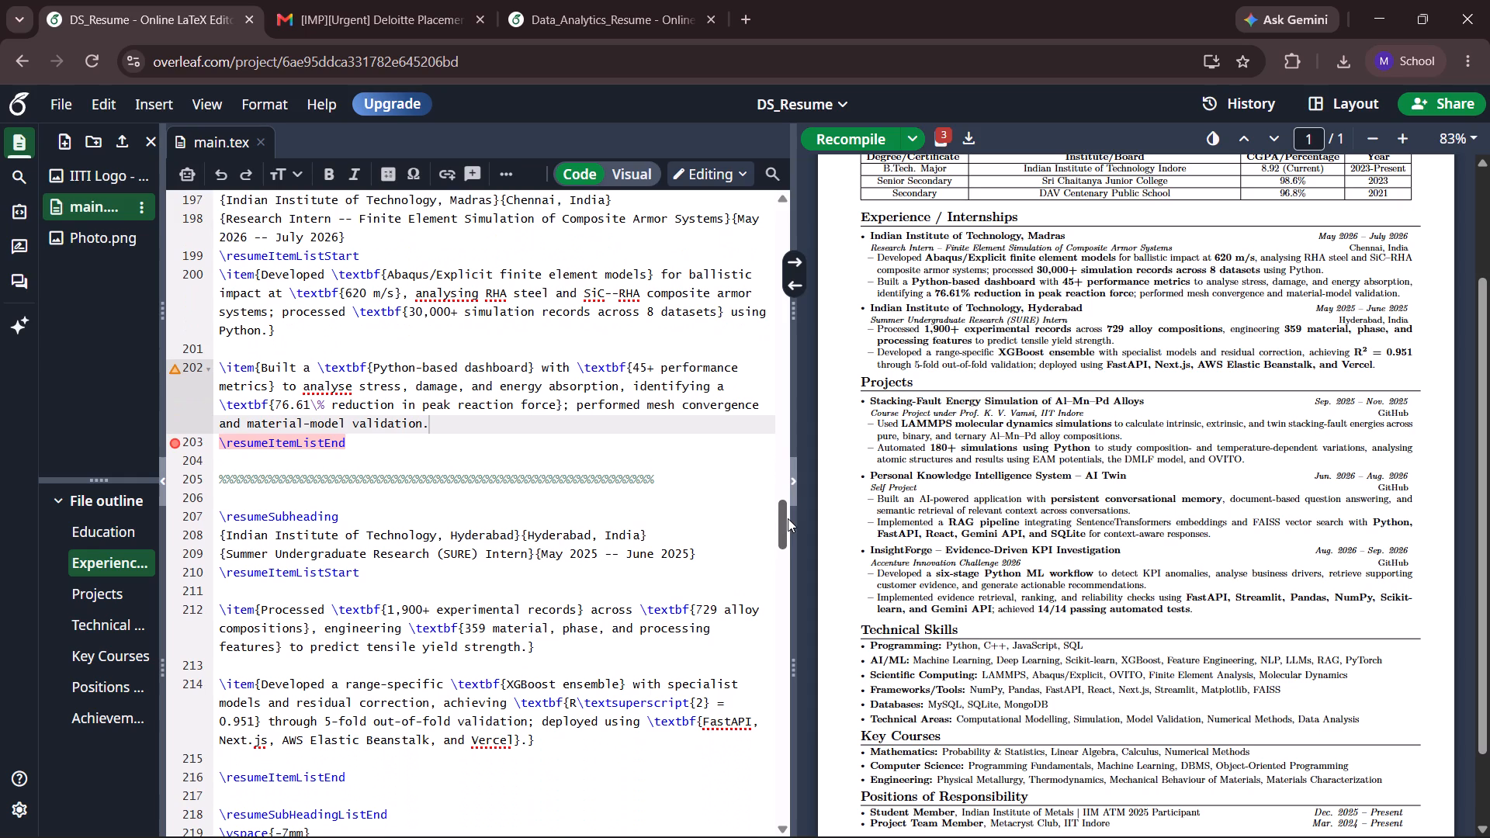
click(449, 410)
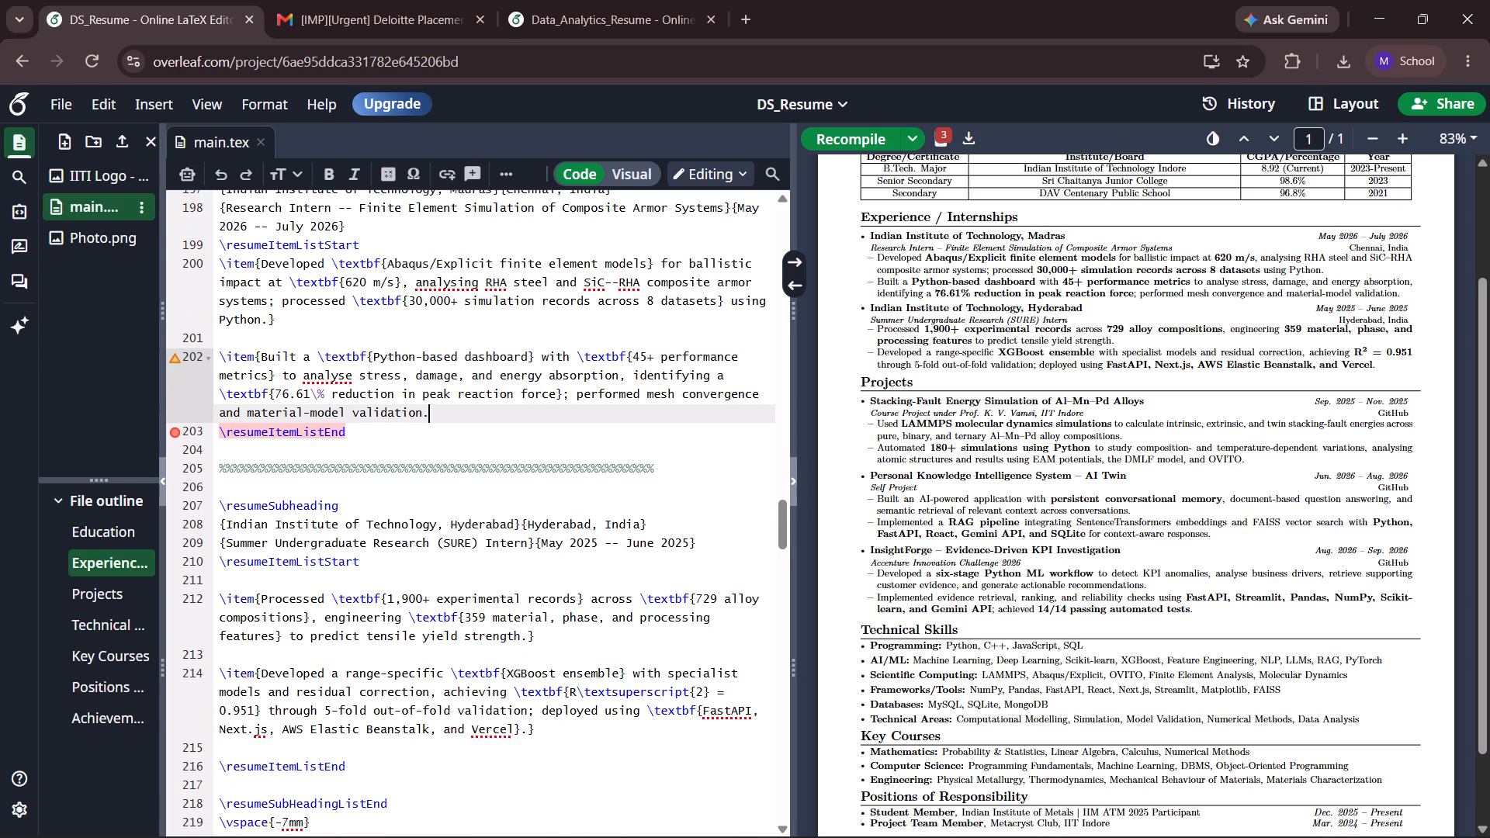
key(Return)
click(861, 131)
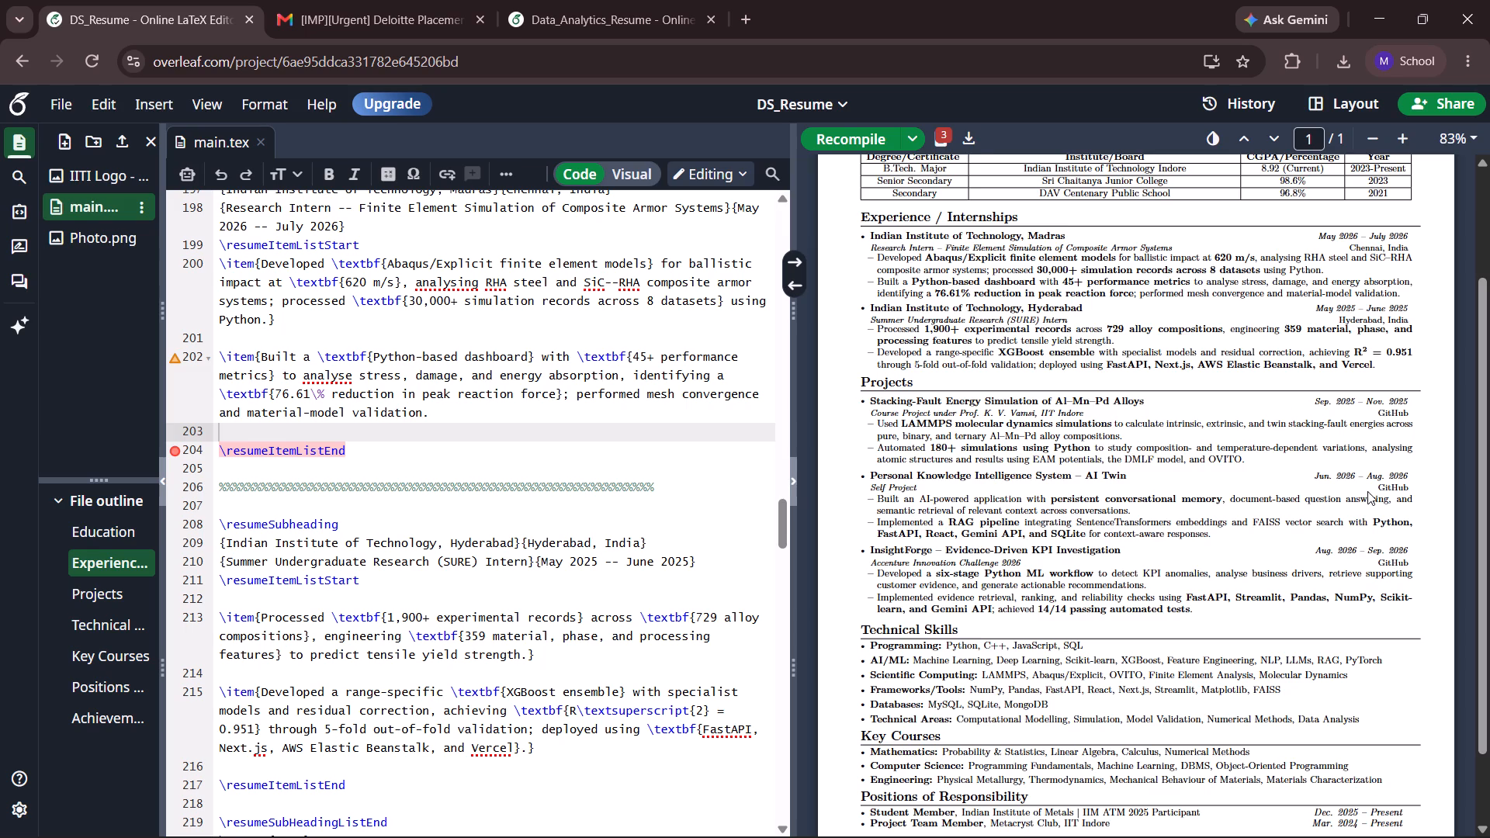
Set the vertical space before the Projects section to -6.5mm and recompile the resume.
drag(774, 522, 778, 558)
click(778, 558)
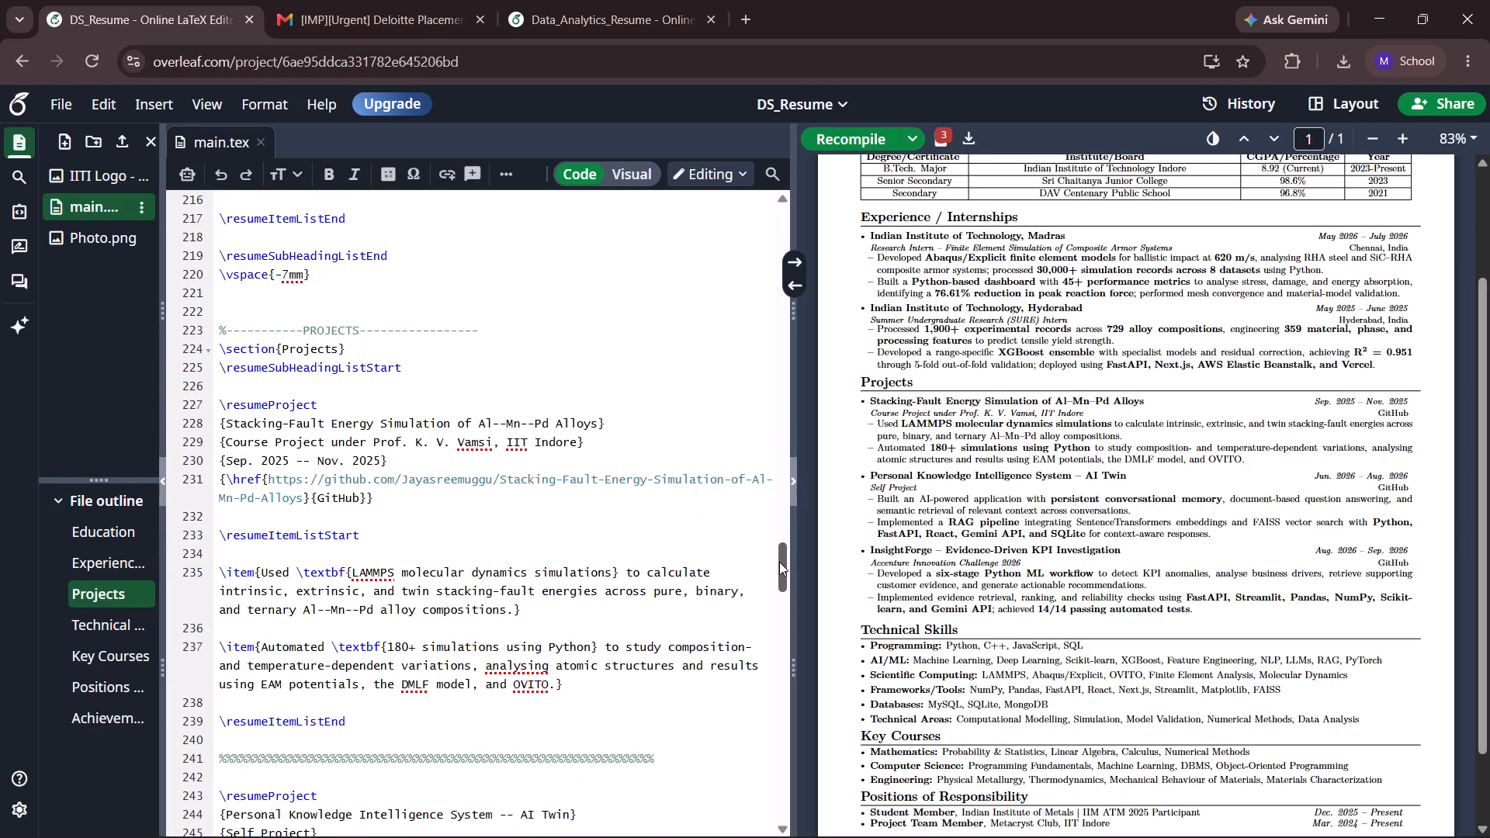
click(781, 564)
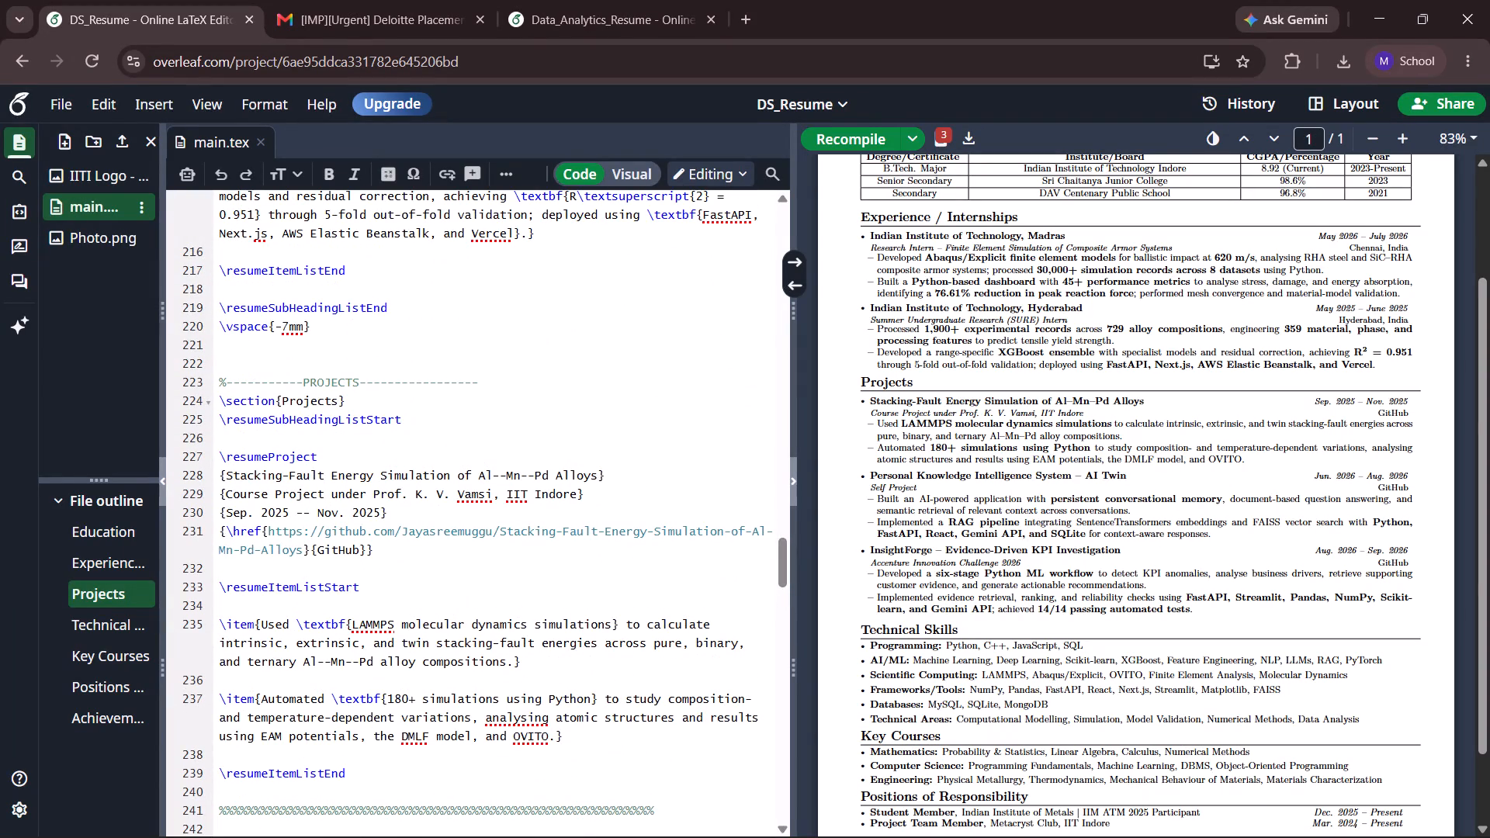
click(290, 324)
key(BackSpace)
text(6.5)
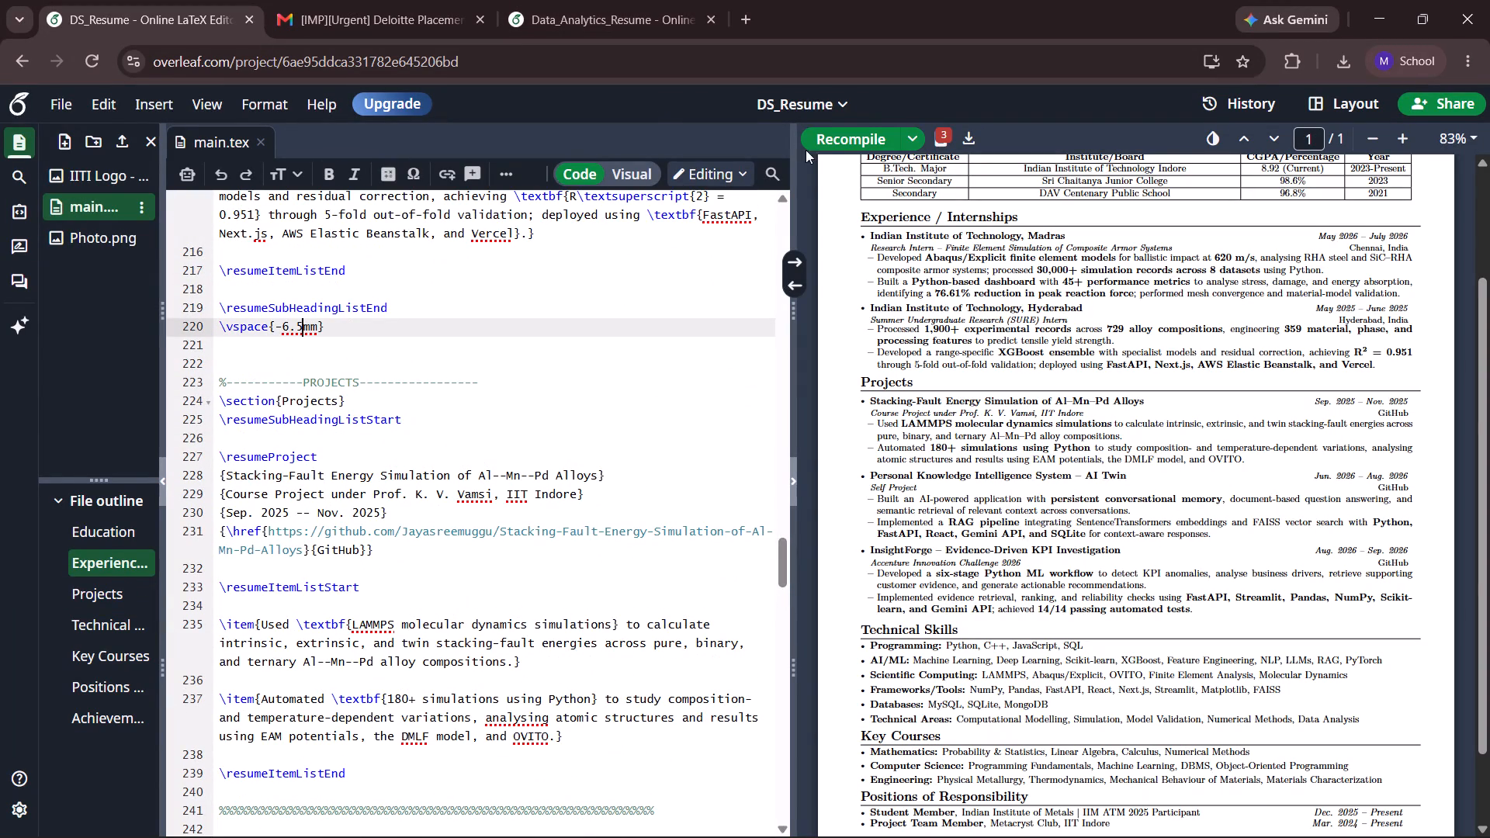
click(846, 142)
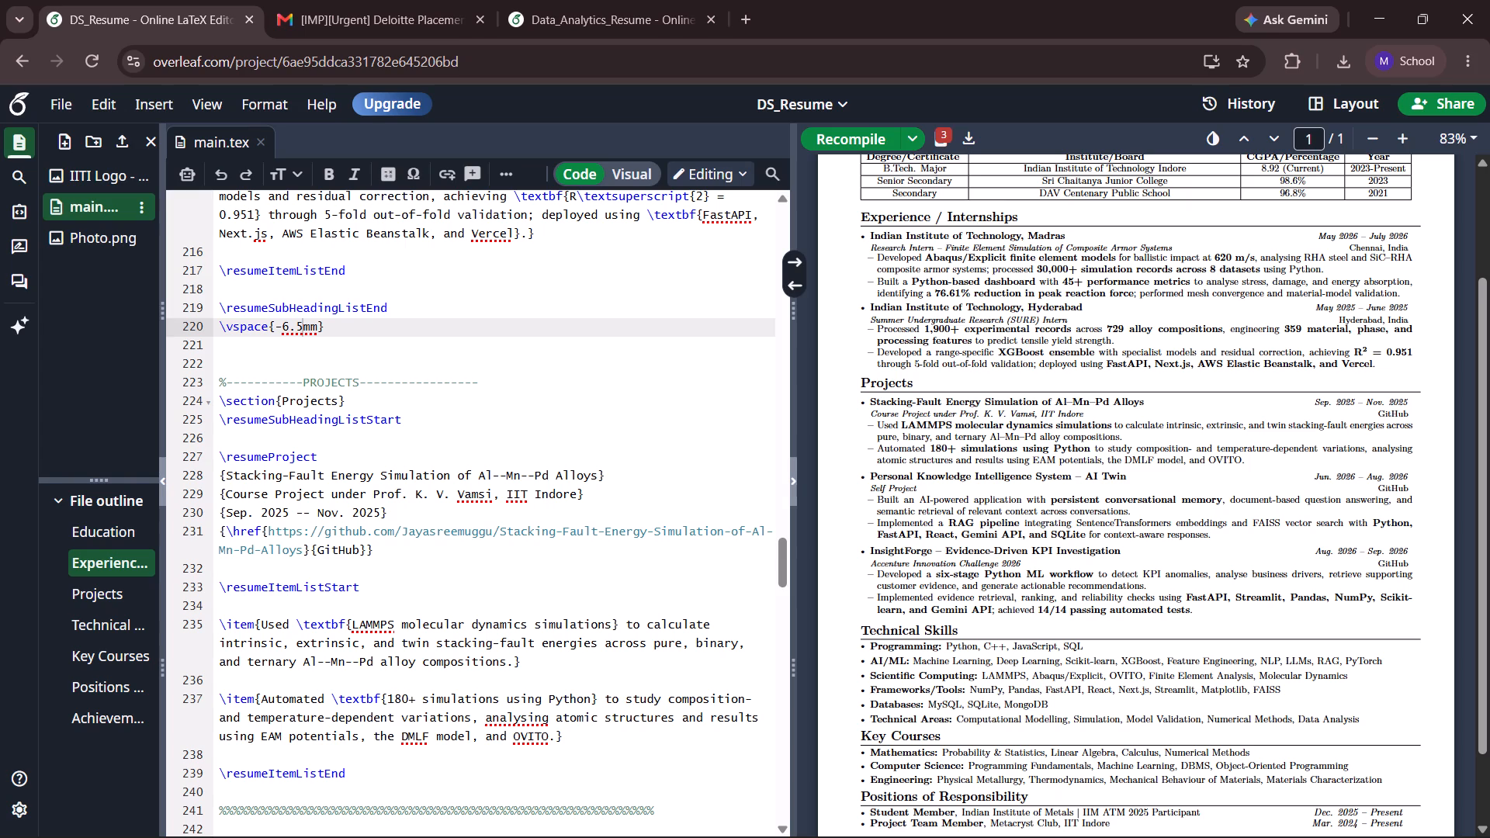
Review the Education and internship source and the compiled resume down to the Achievements section.
drag(781, 567, 781, 561)
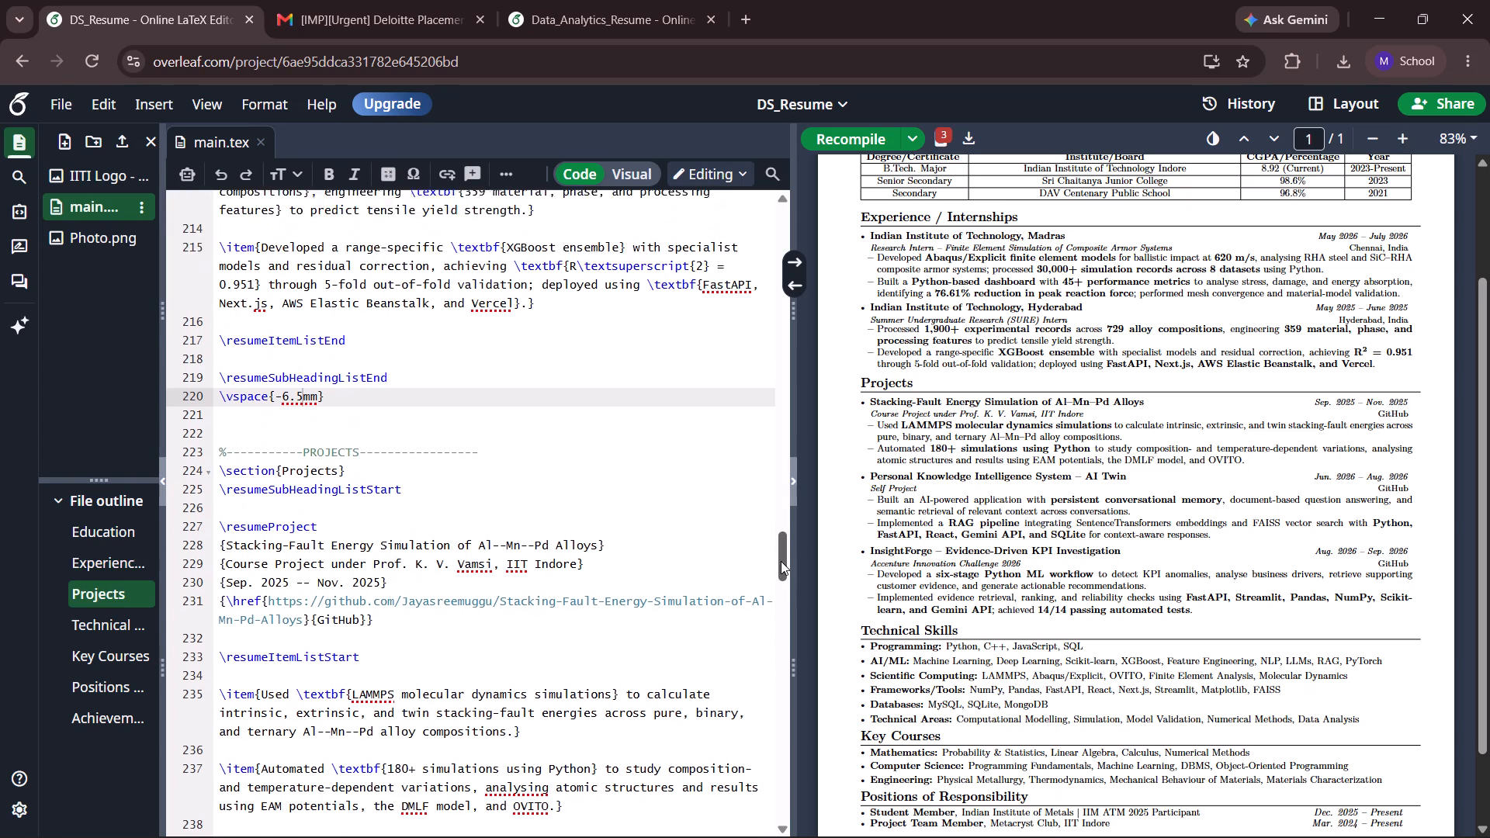
drag(781, 561, 776, 485)
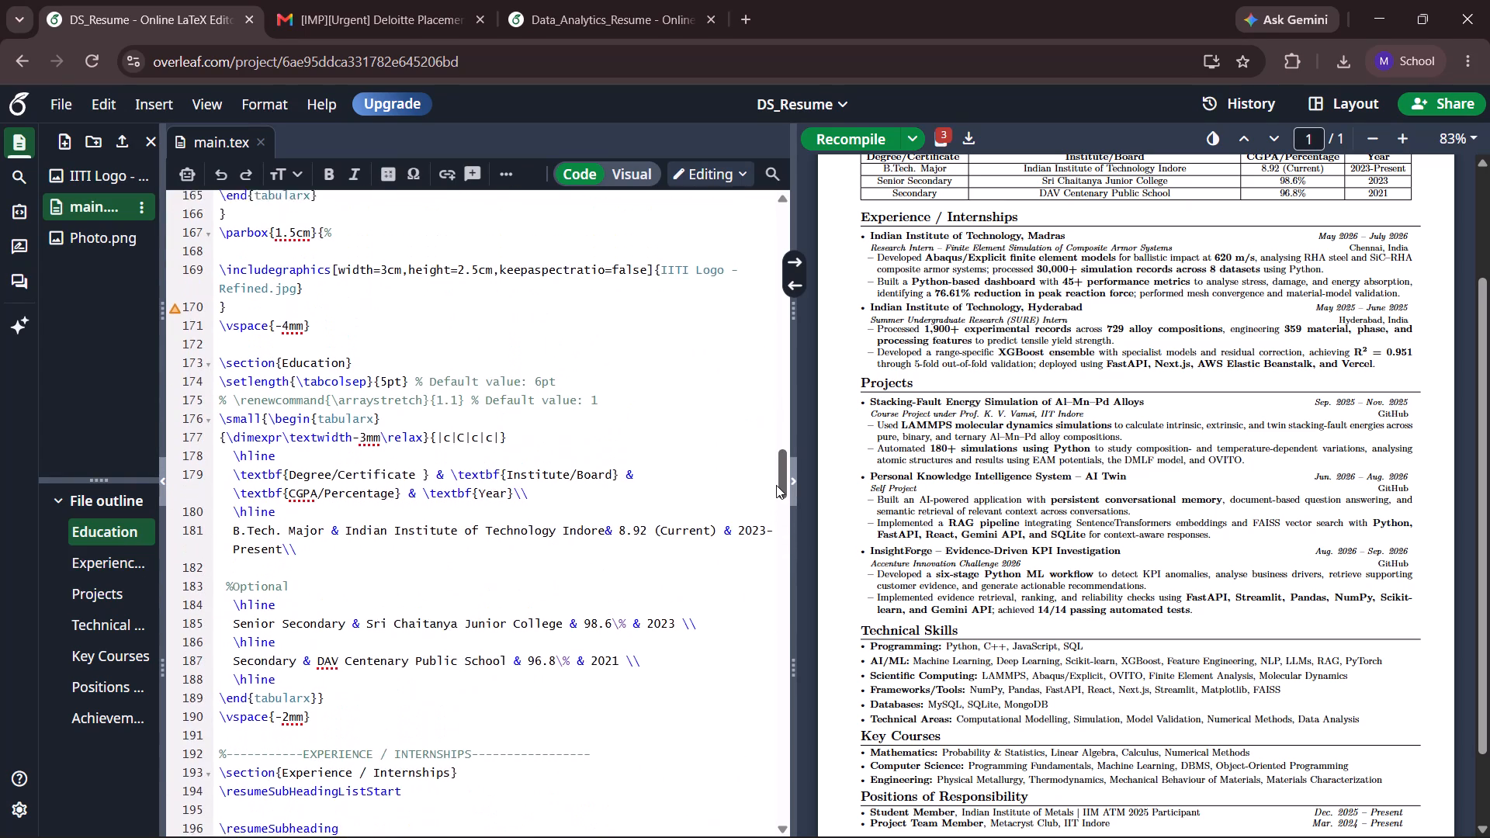
drag(776, 485, 774, 524)
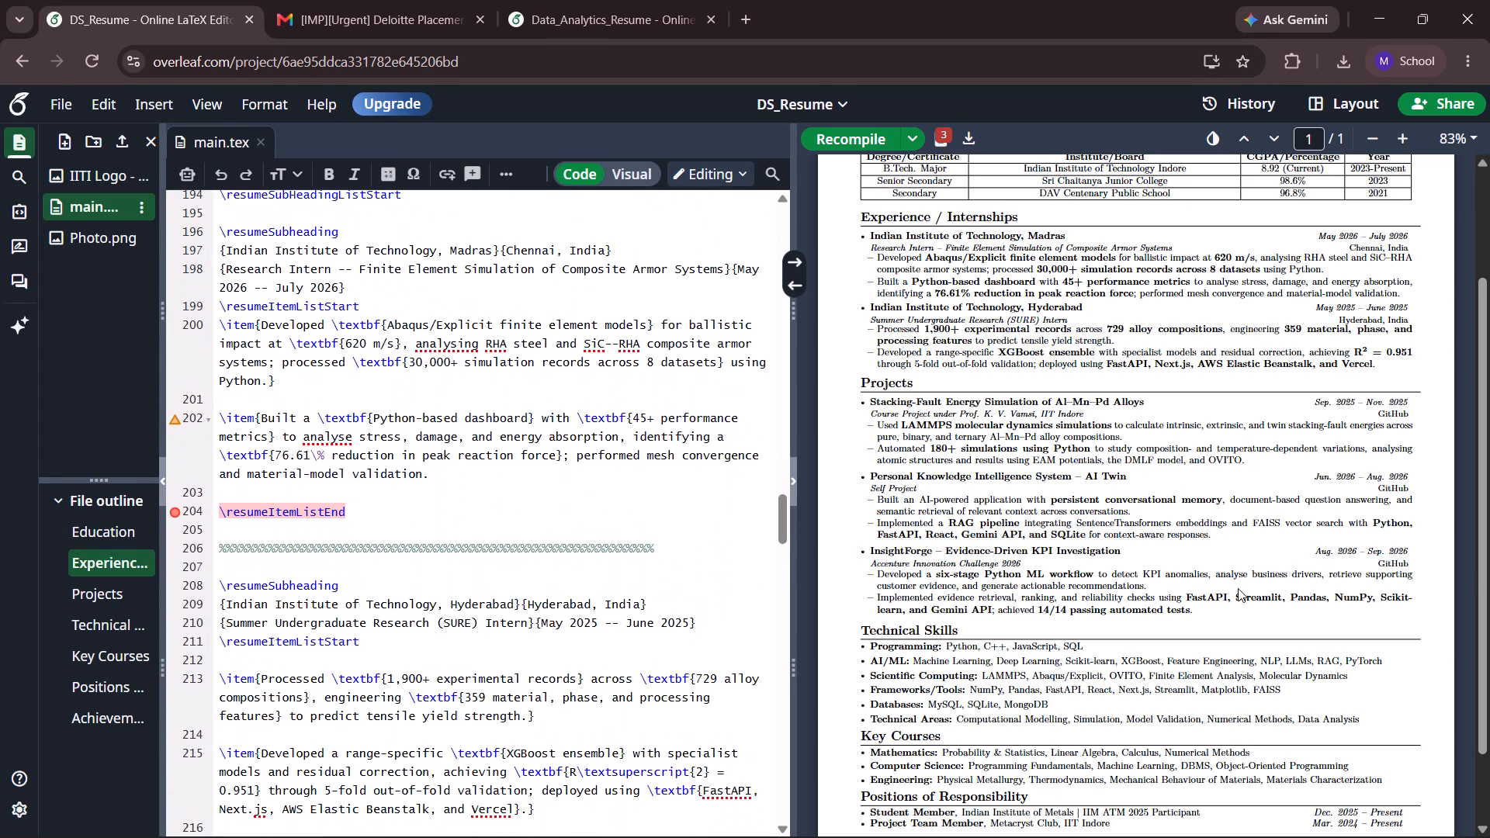
drag(1486, 538, 1486, 528)
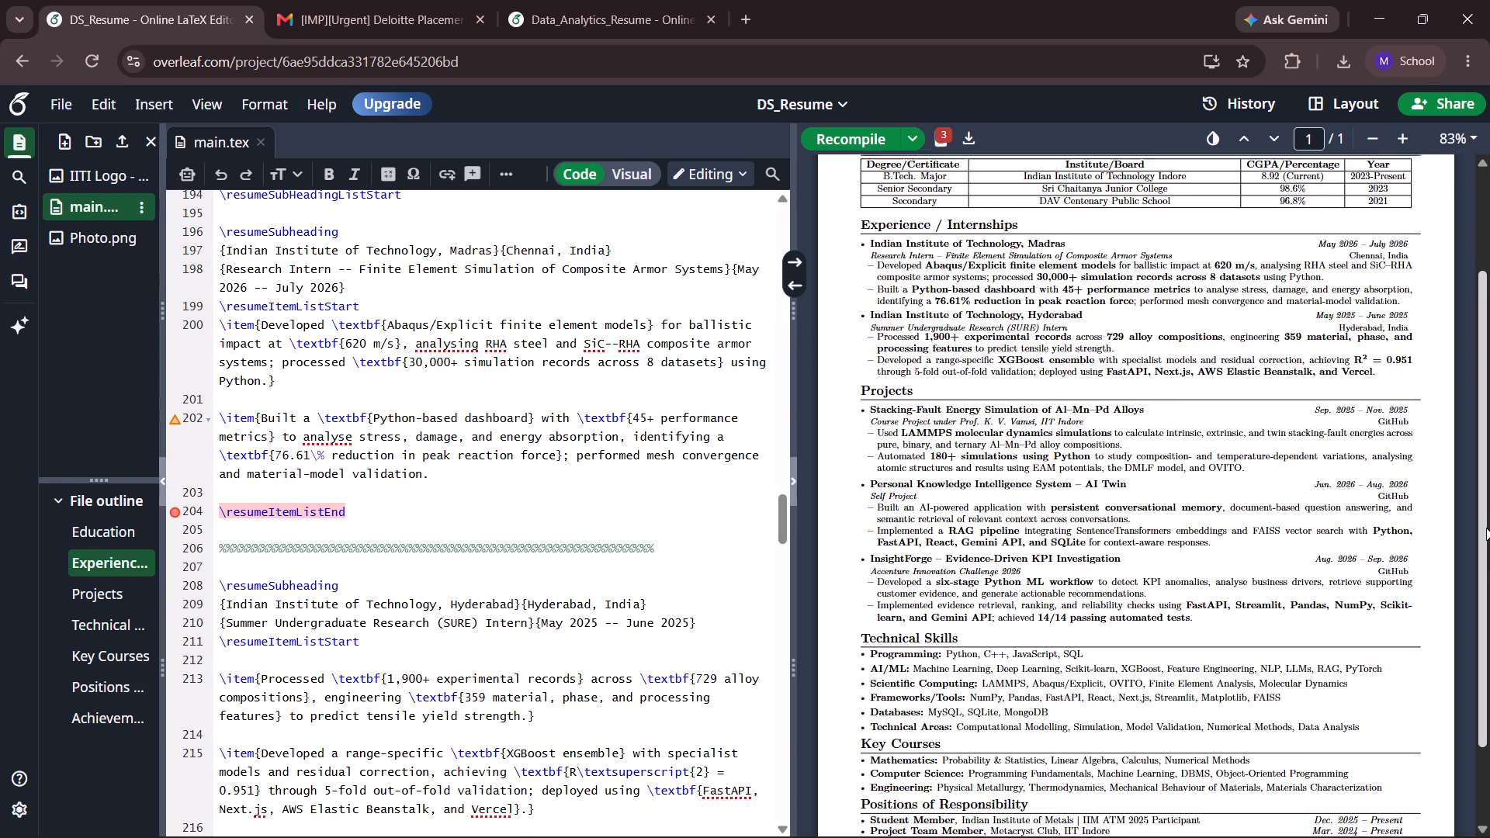
drag(1486, 528, 1489, 540)
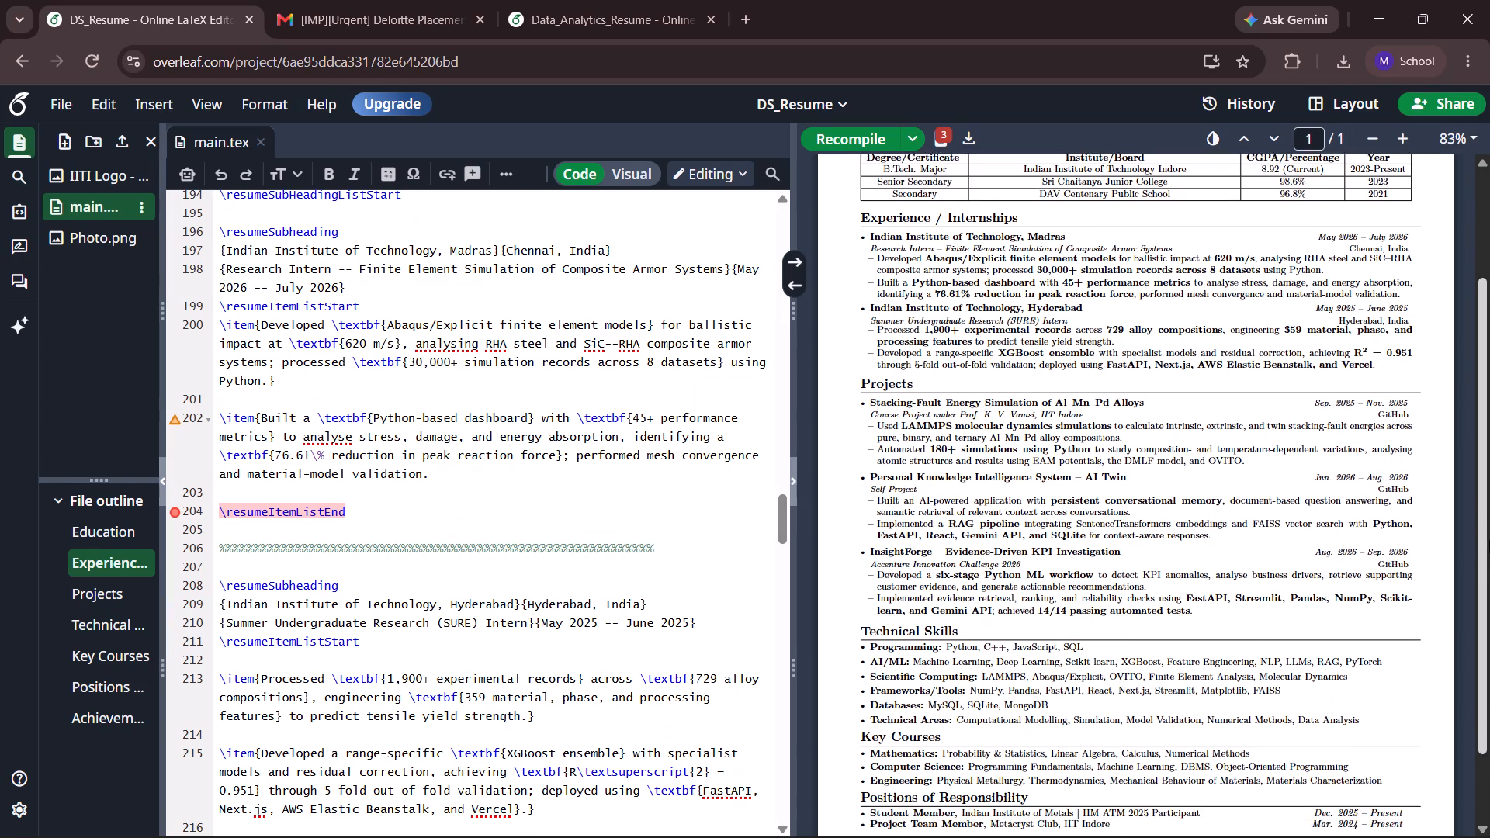
drag(1489, 540, 1488, 628)
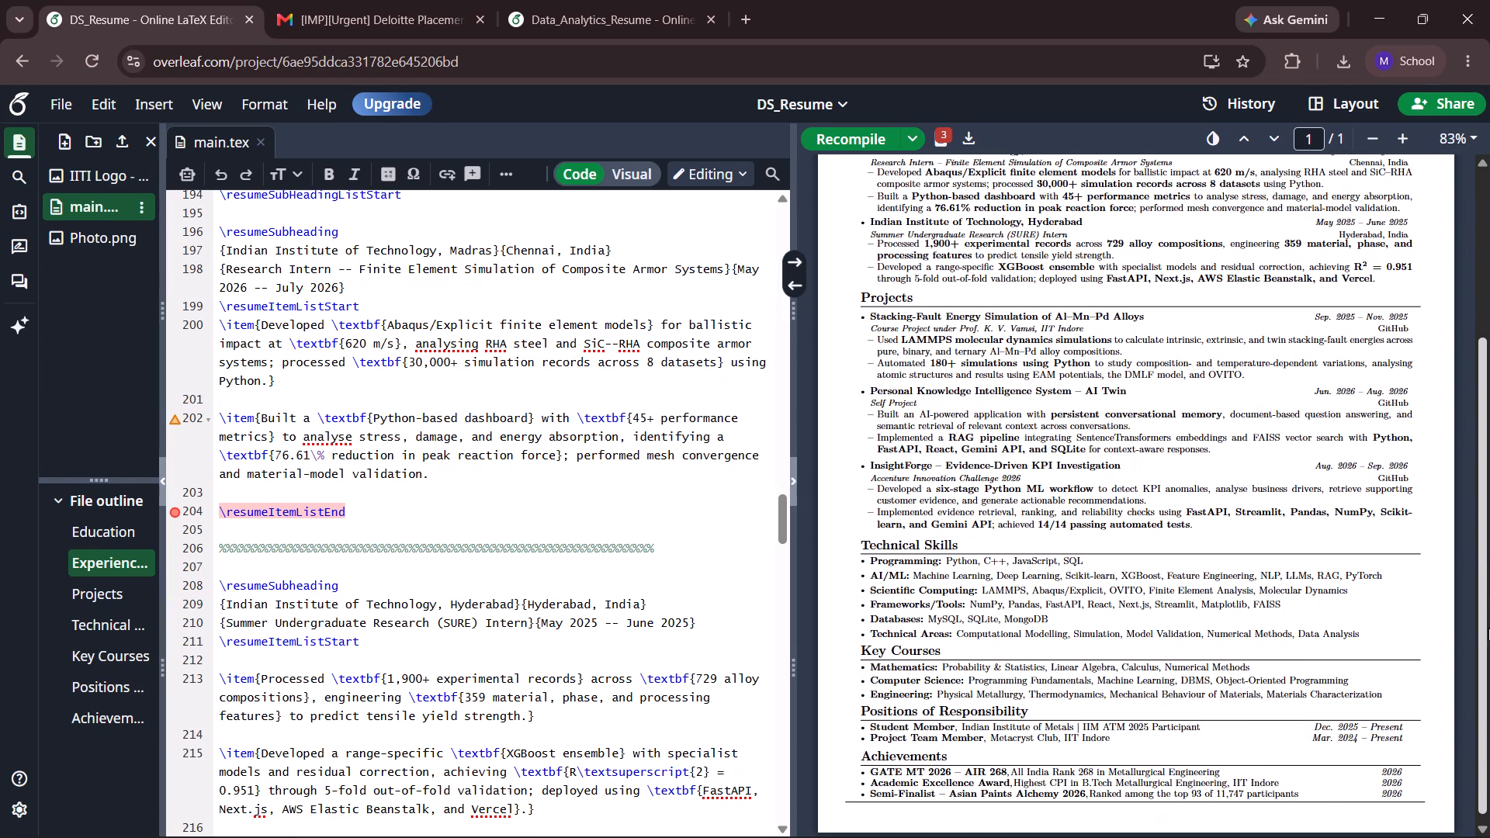
drag(1488, 628, 1489, 632)
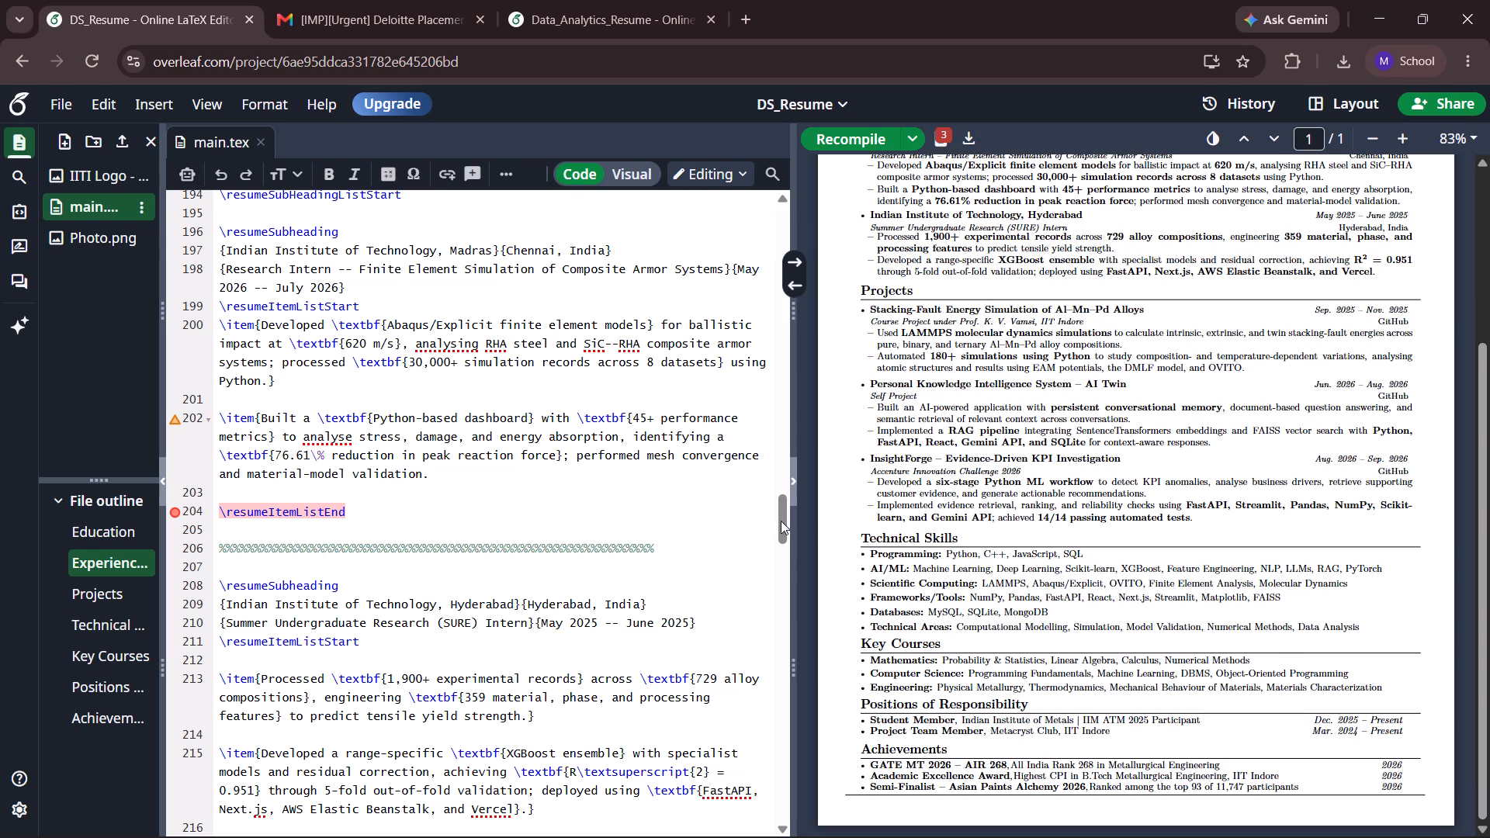
Add a leading space before "All India Rank 268 in Metallurgical Engineering" in the GATE achievement.
drag(781, 521, 813, 722)
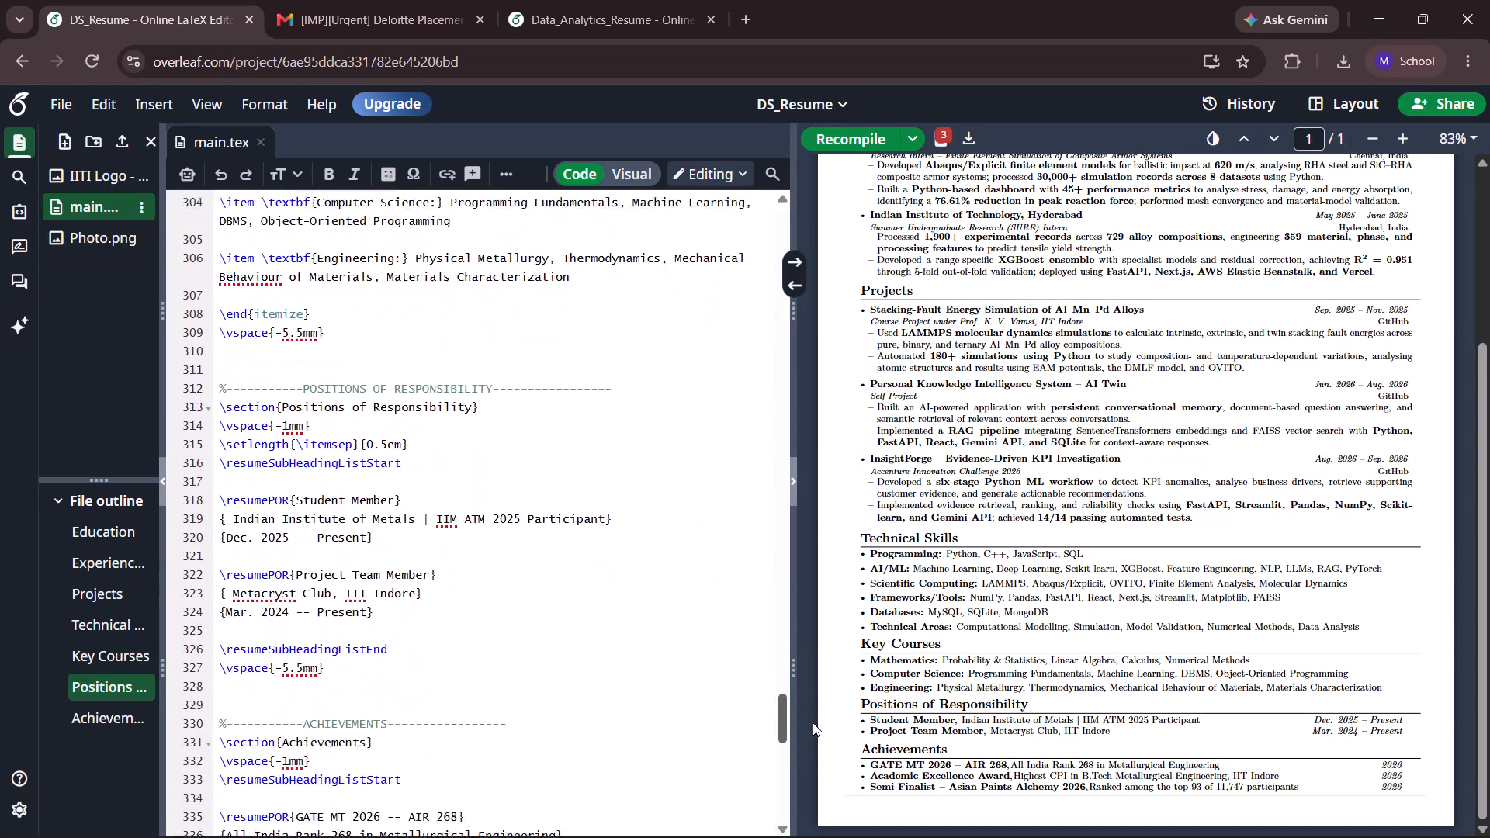
drag(813, 722, 806, 754)
click(229, 388)
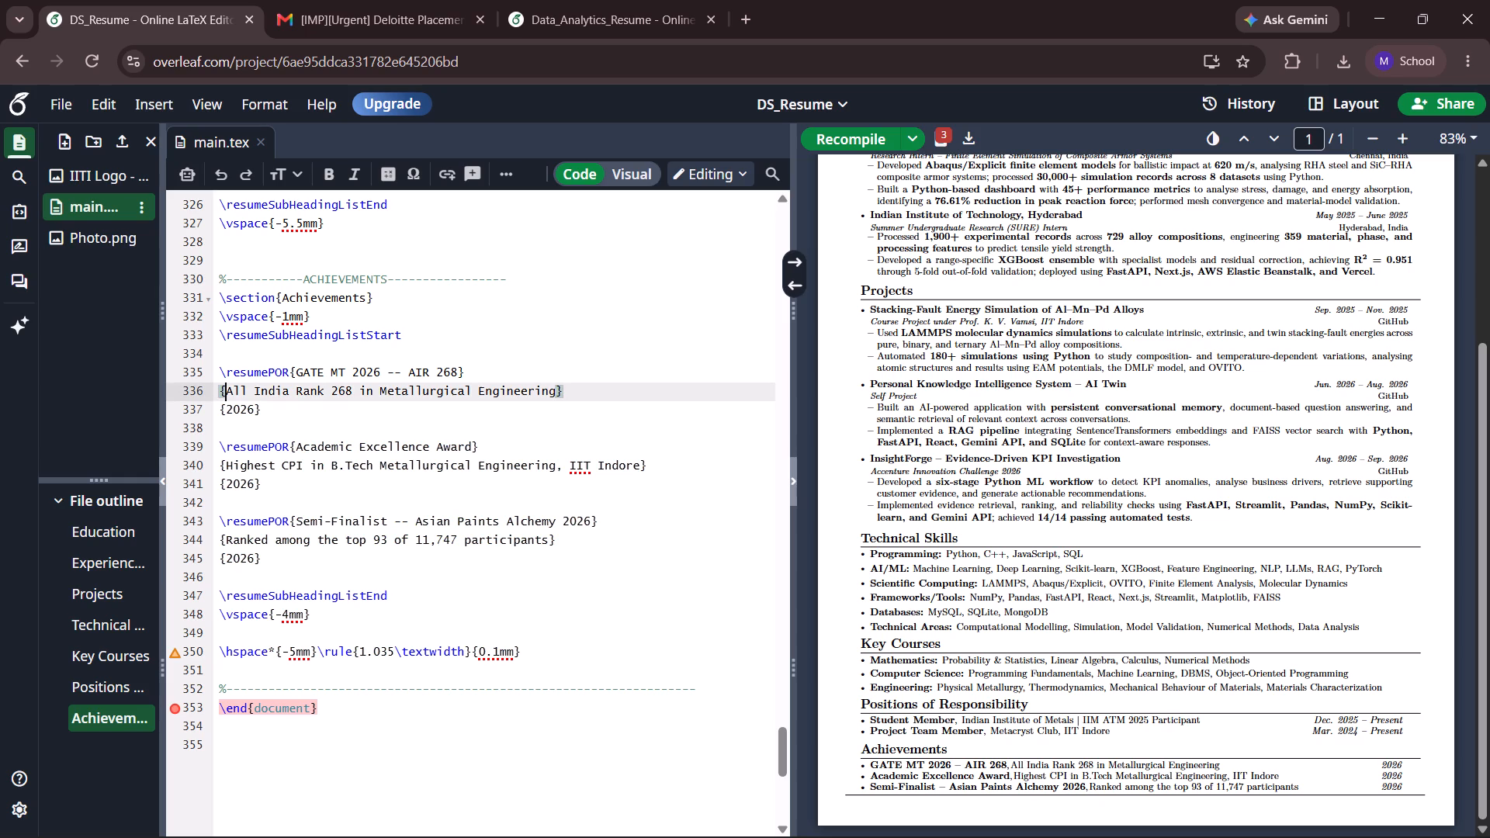
key(space)
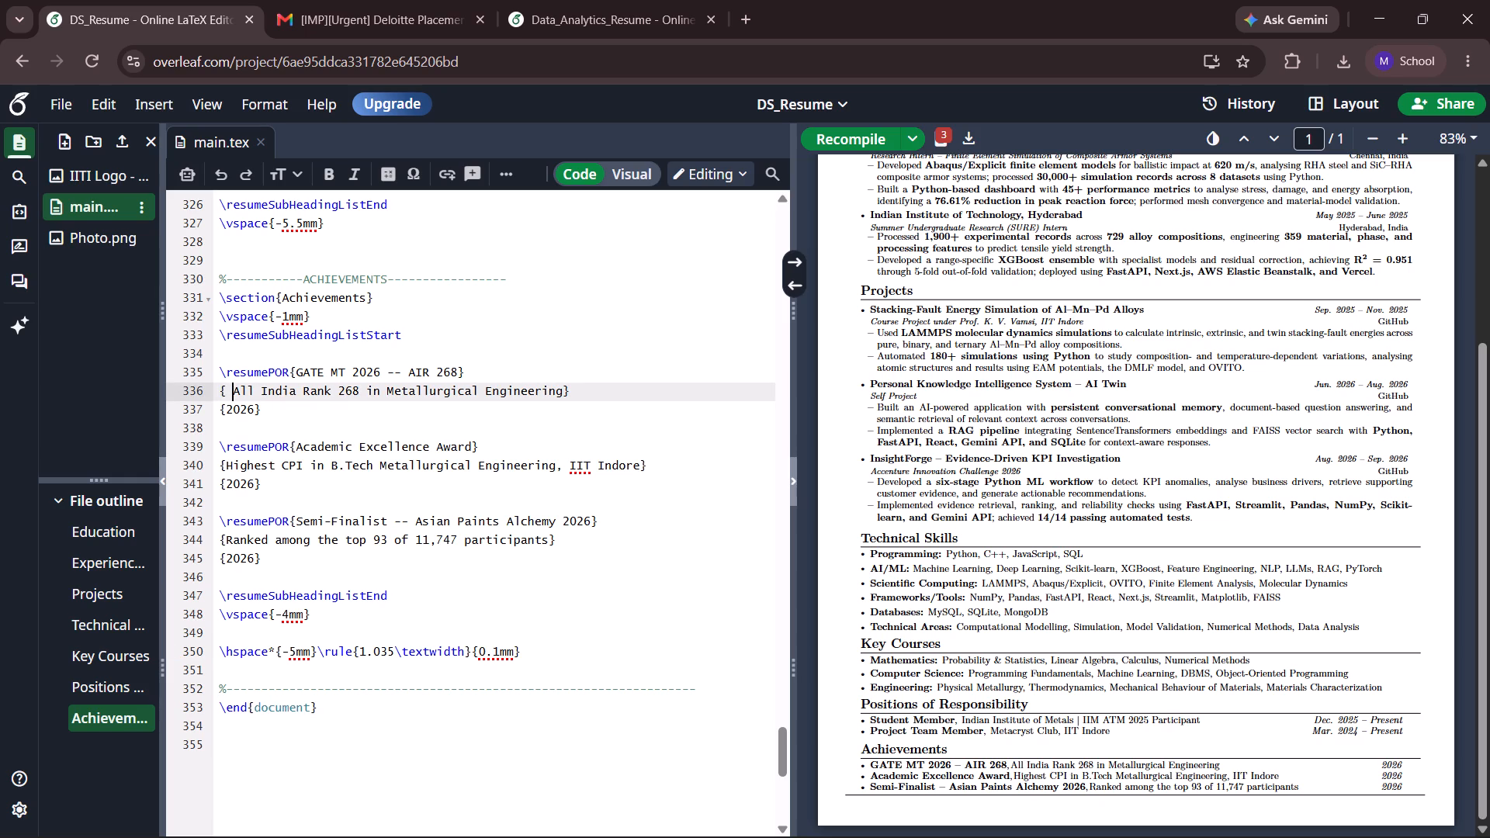
Remove "-- AIR 268" from the GATE MT 2026 achievement title.
drag(459, 376, 390, 379)
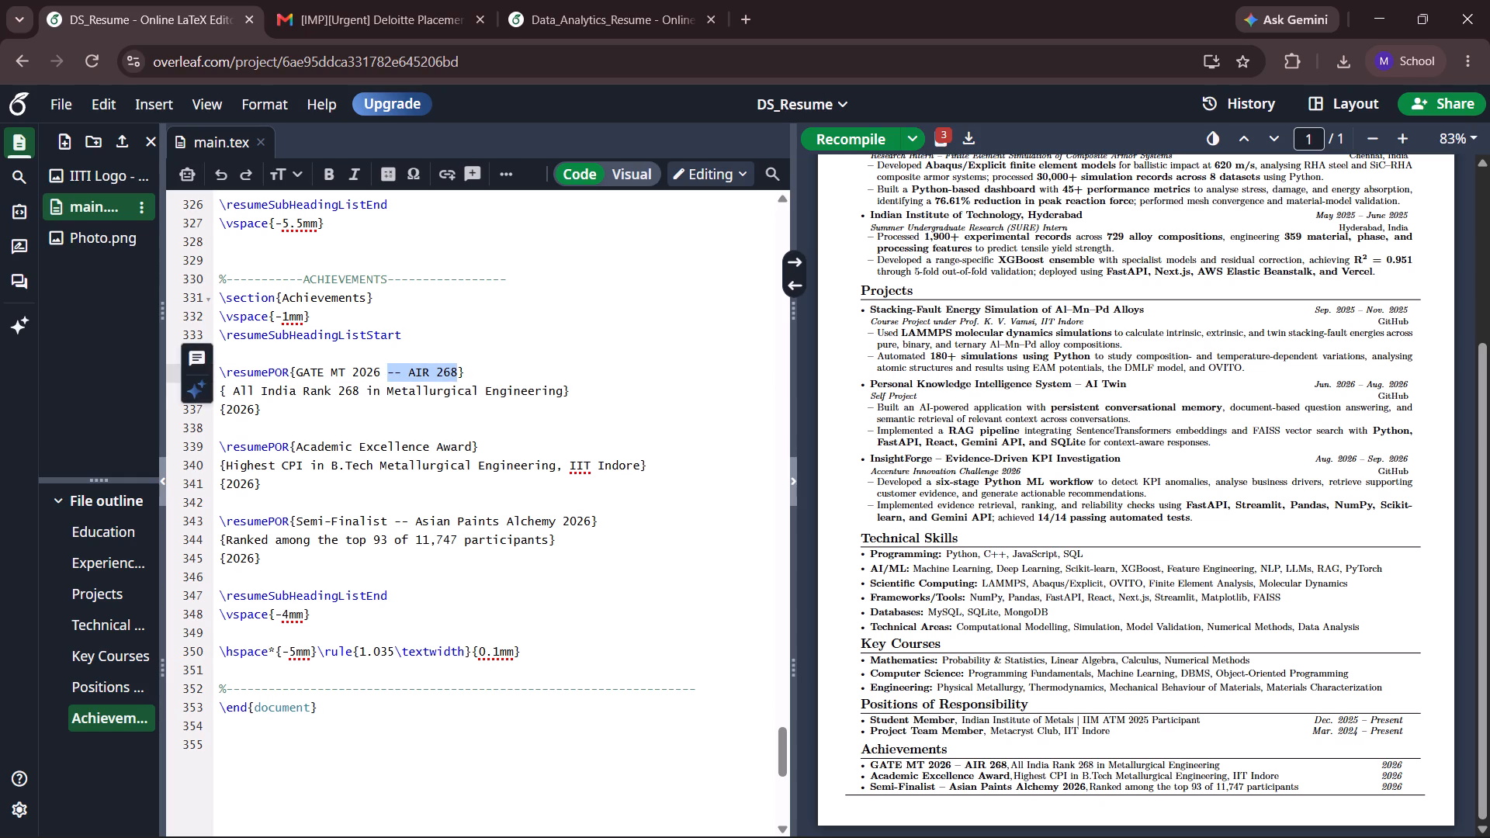
key(BackSpace)
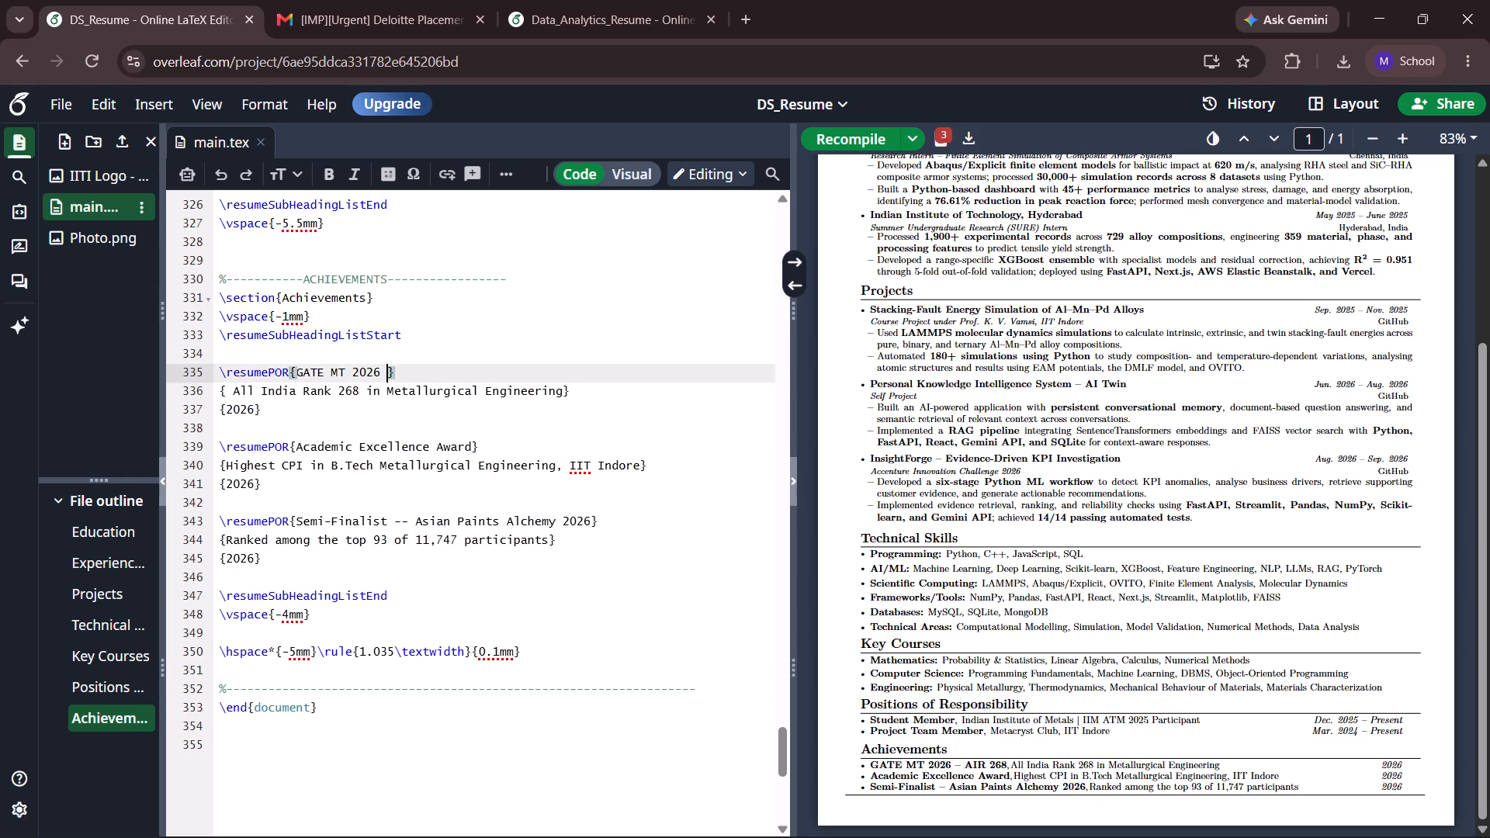
drag(359, 393, 235, 391)
click(317, 393)
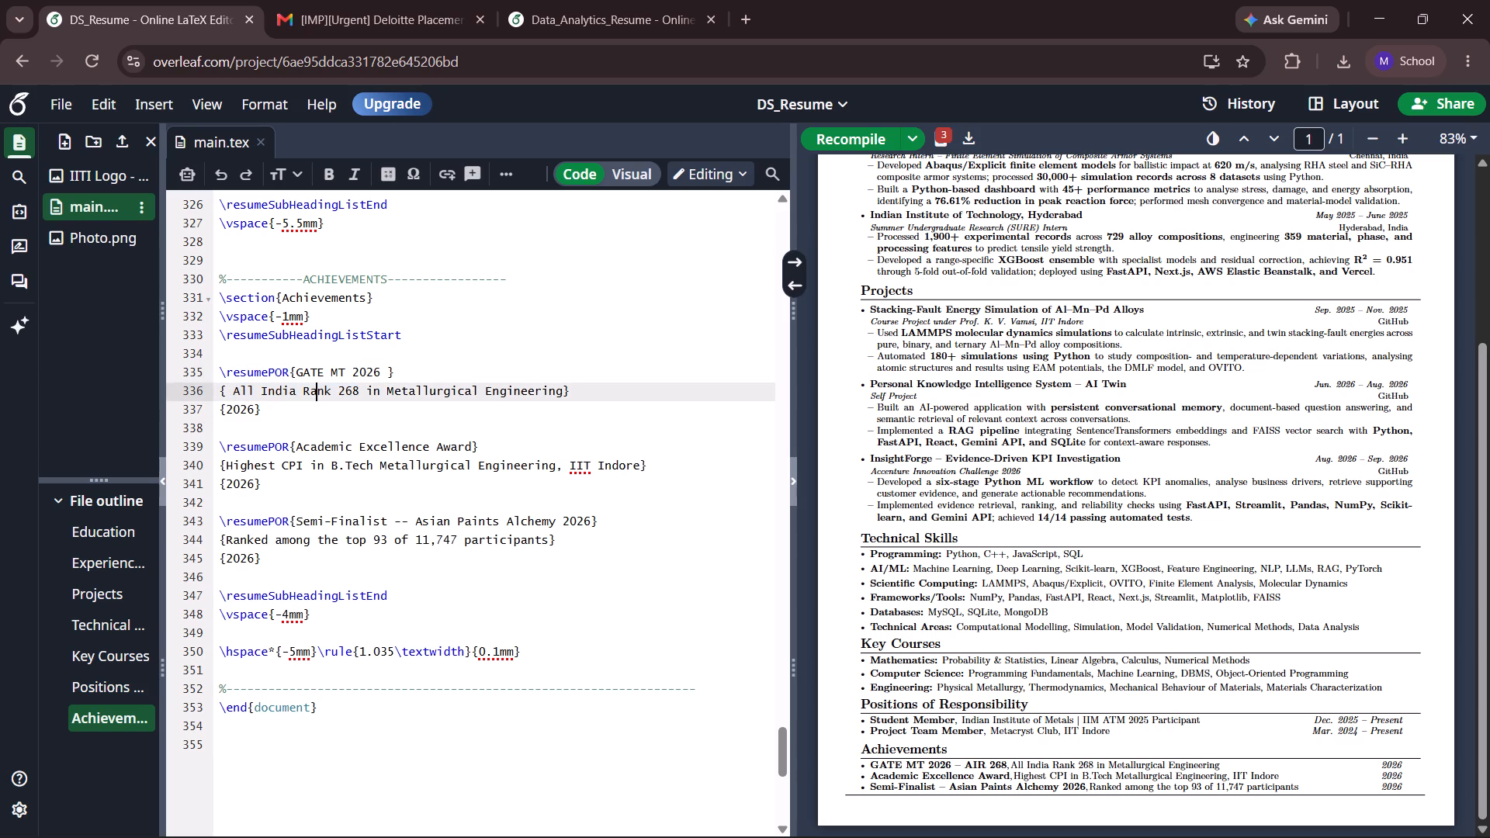
Add a leading space to the Academic Excellence Award and Asian Paints Alchemy 2026 descriptions, and recompile.
click(224, 457)
key(space)
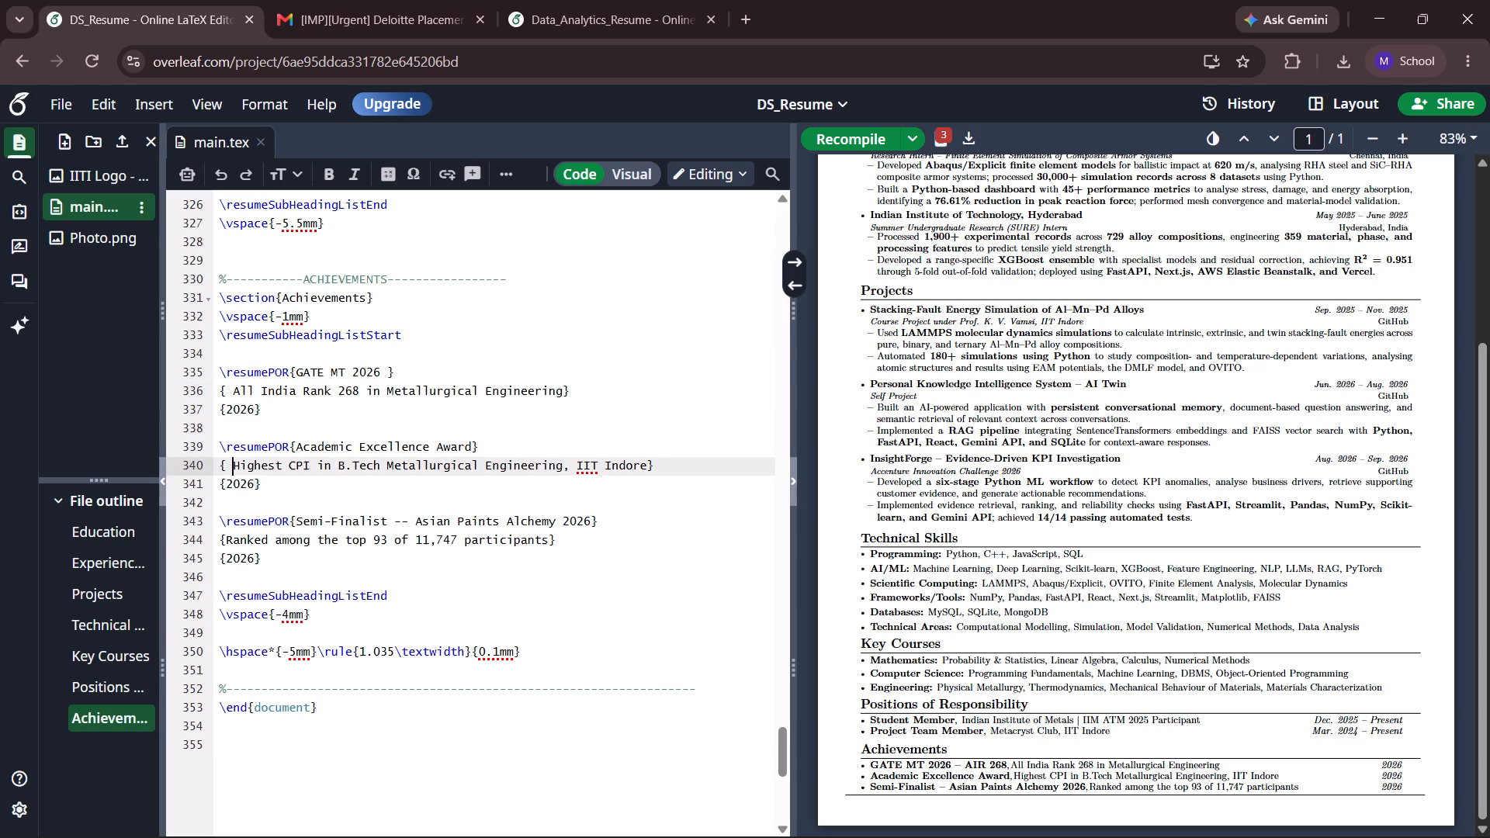
click(226, 535)
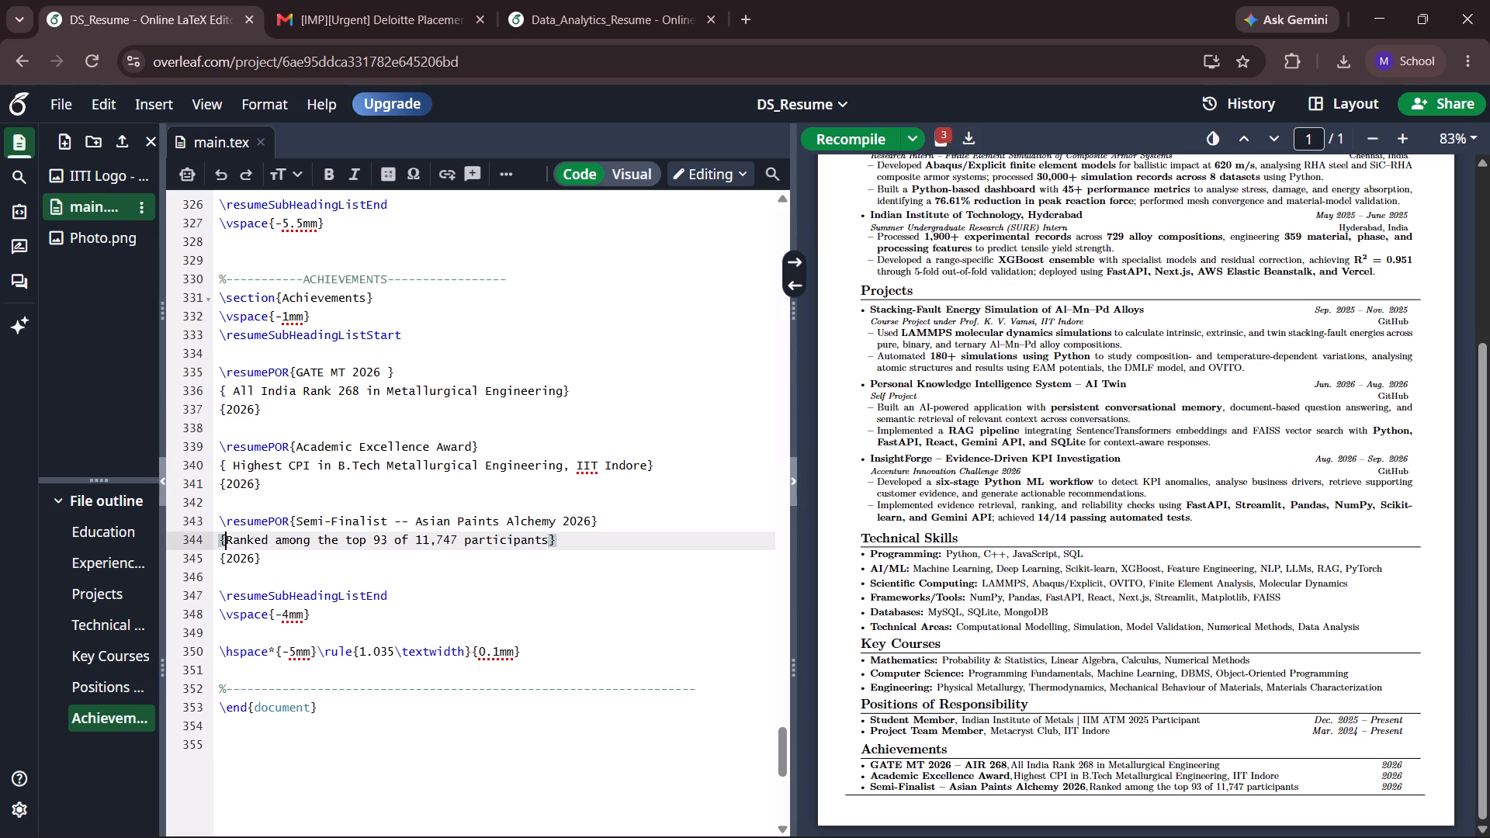
key(space)
click(851, 145)
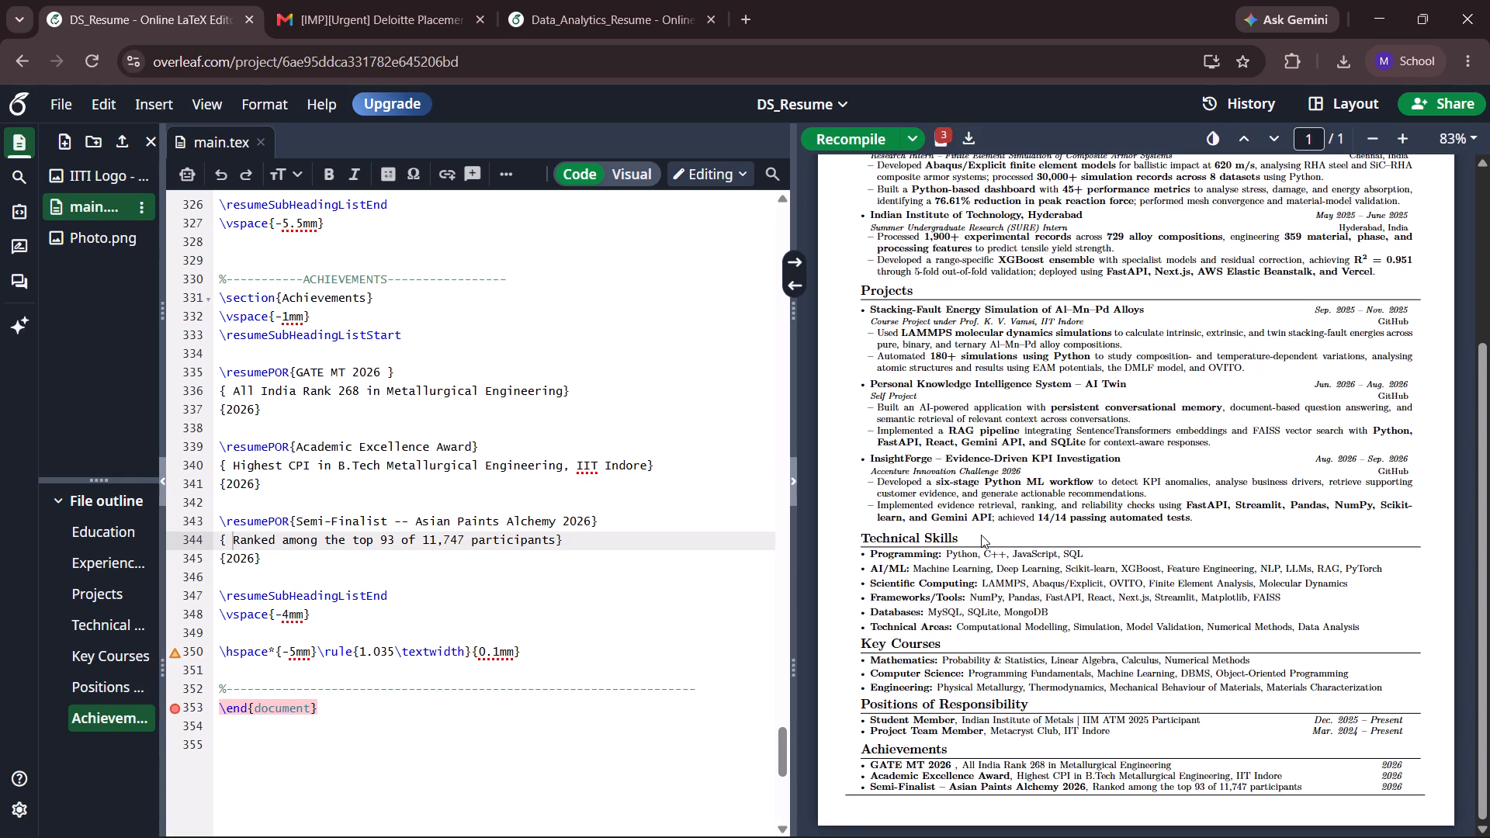
Extend the GATE achievement title to "GATE MT 2026 - AIR 268", recompile, and check the resume preview.
click(531, 491)
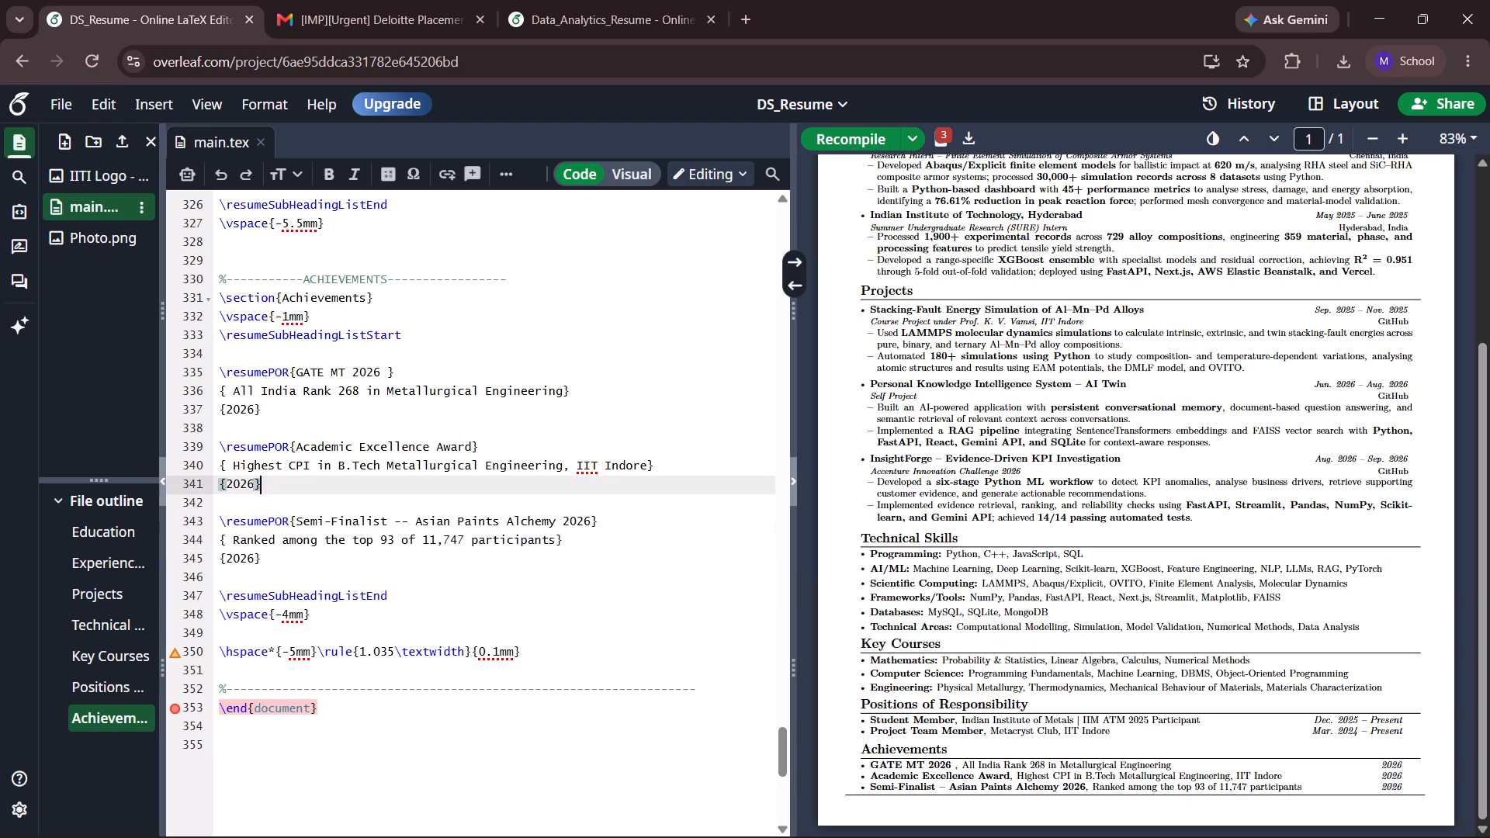
click(390, 368)
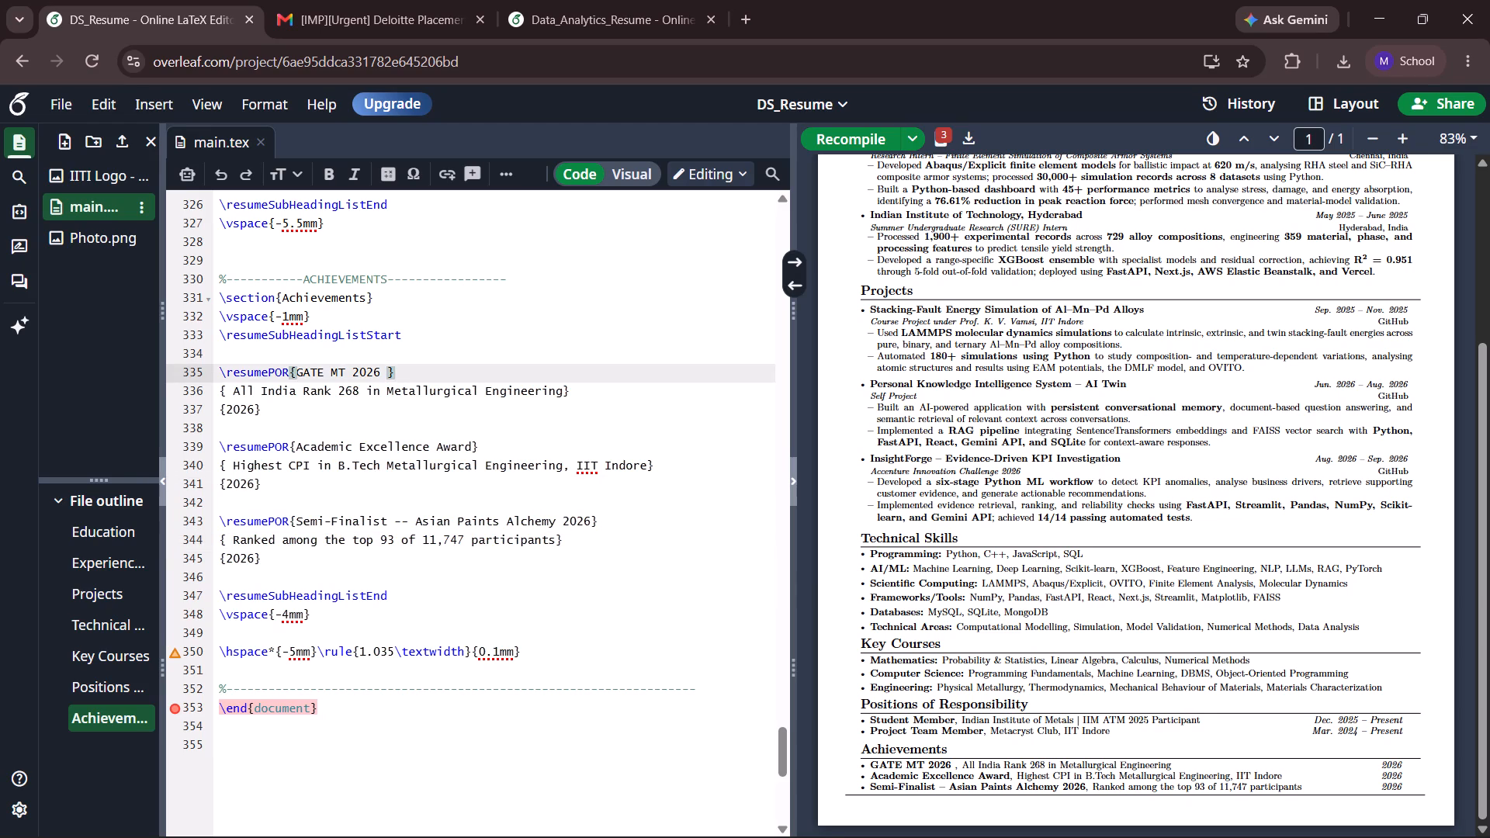
text(-)
key(space)
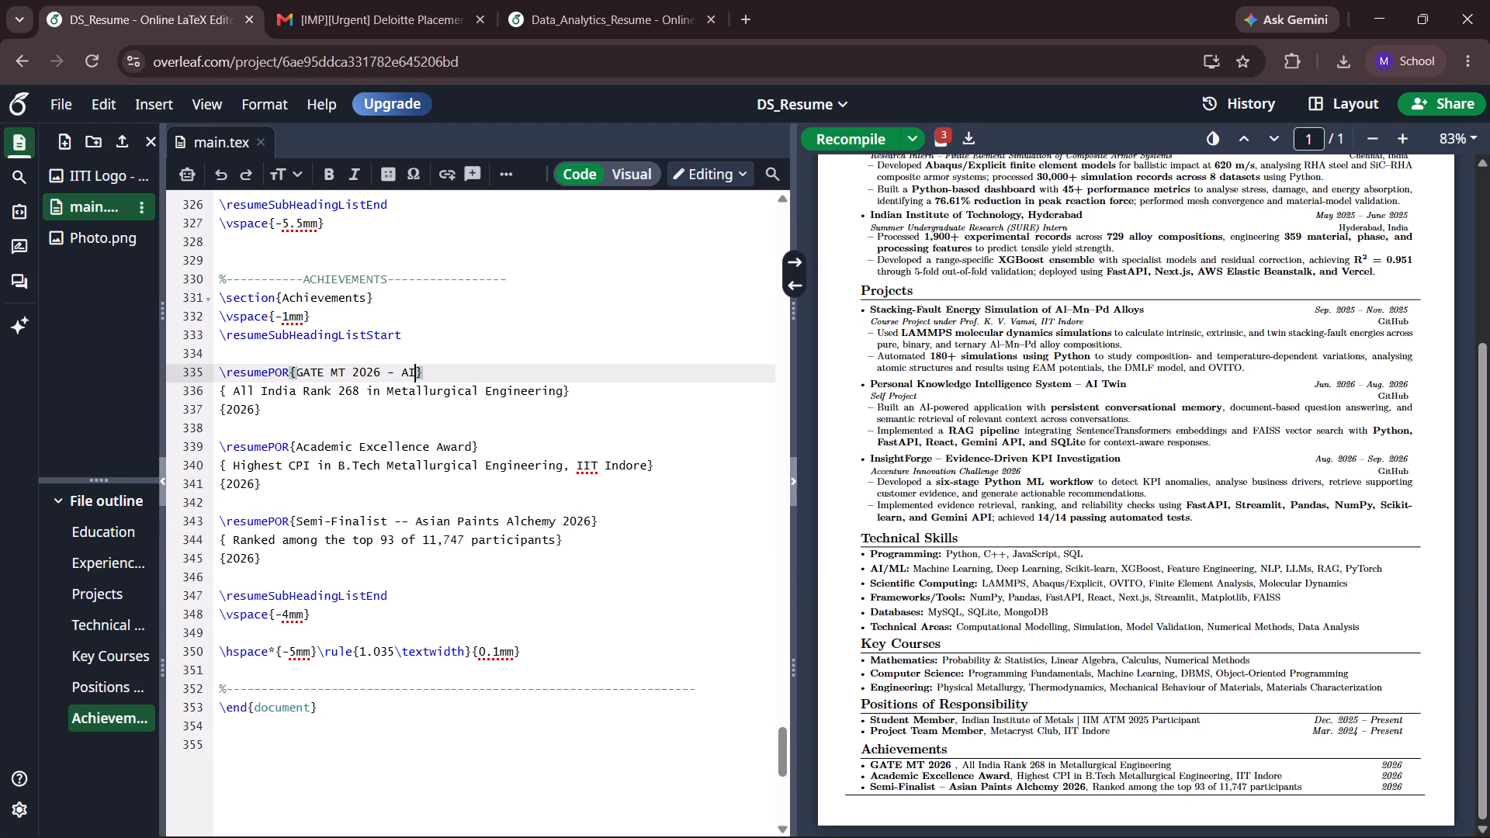
text(R 2)
text(68)
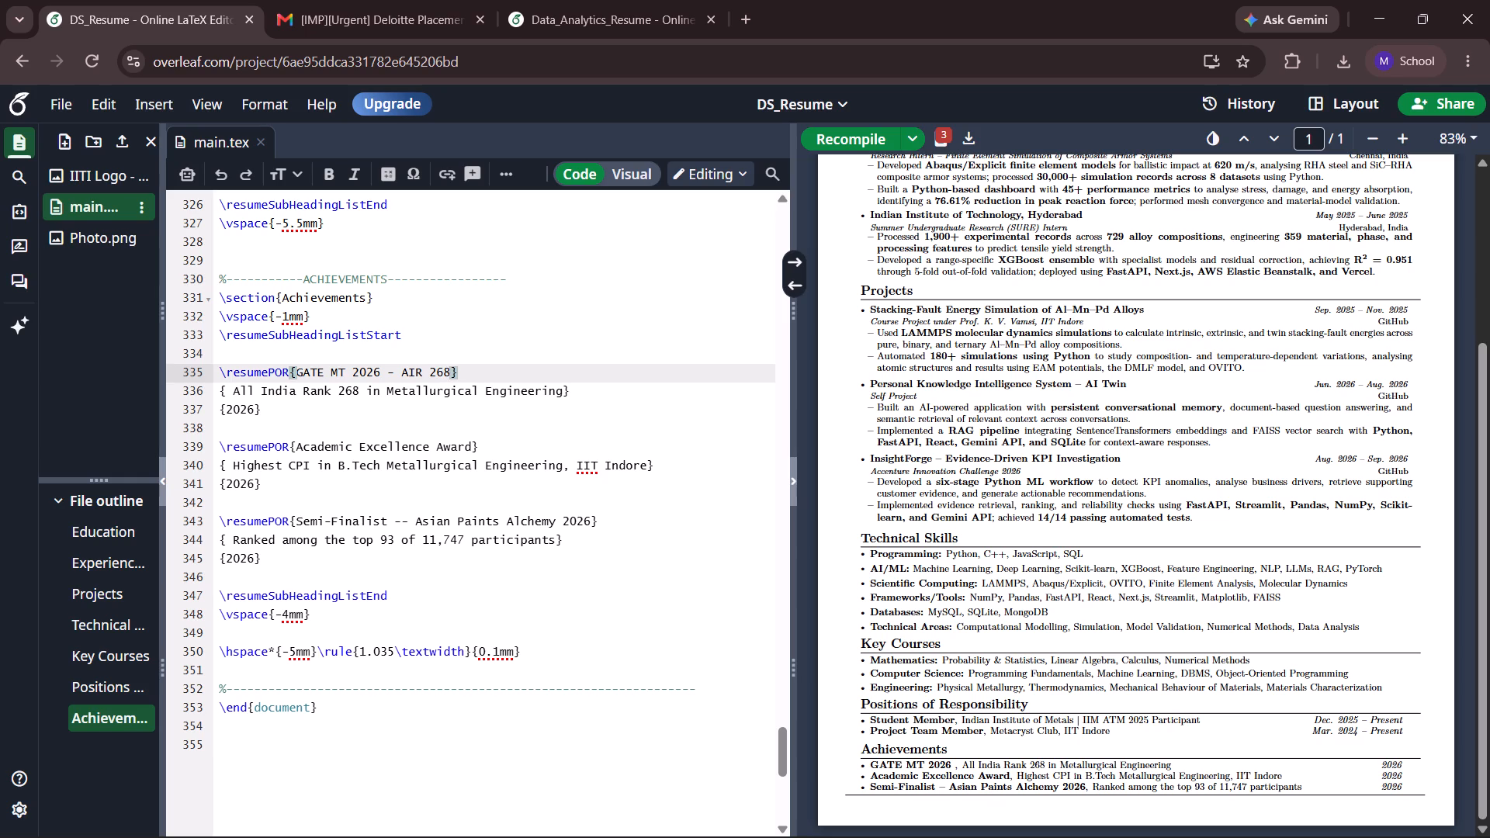
click(826, 131)
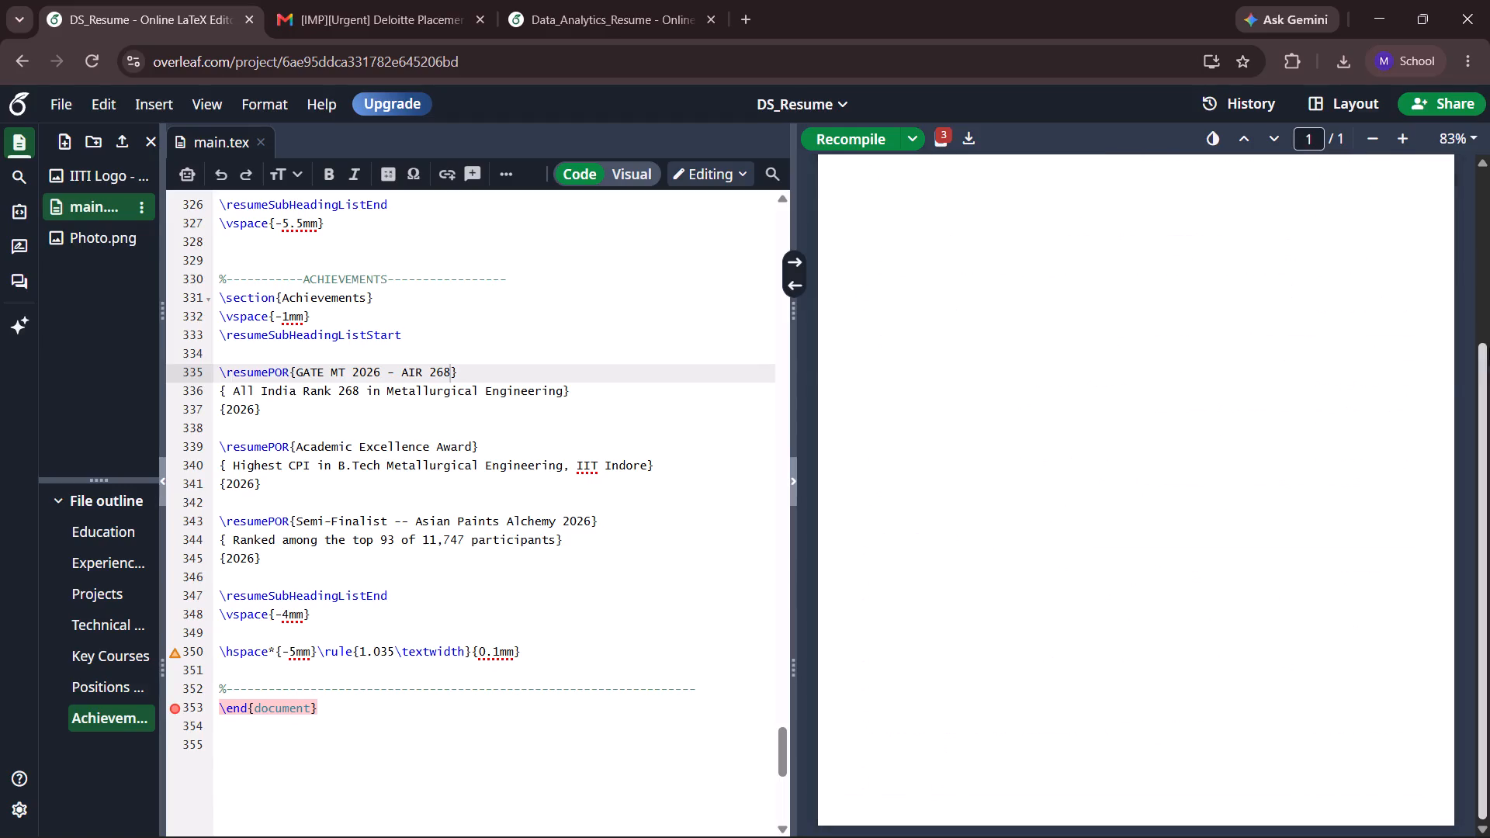
click(1489, 418)
drag(1489, 418, 1489, 541)
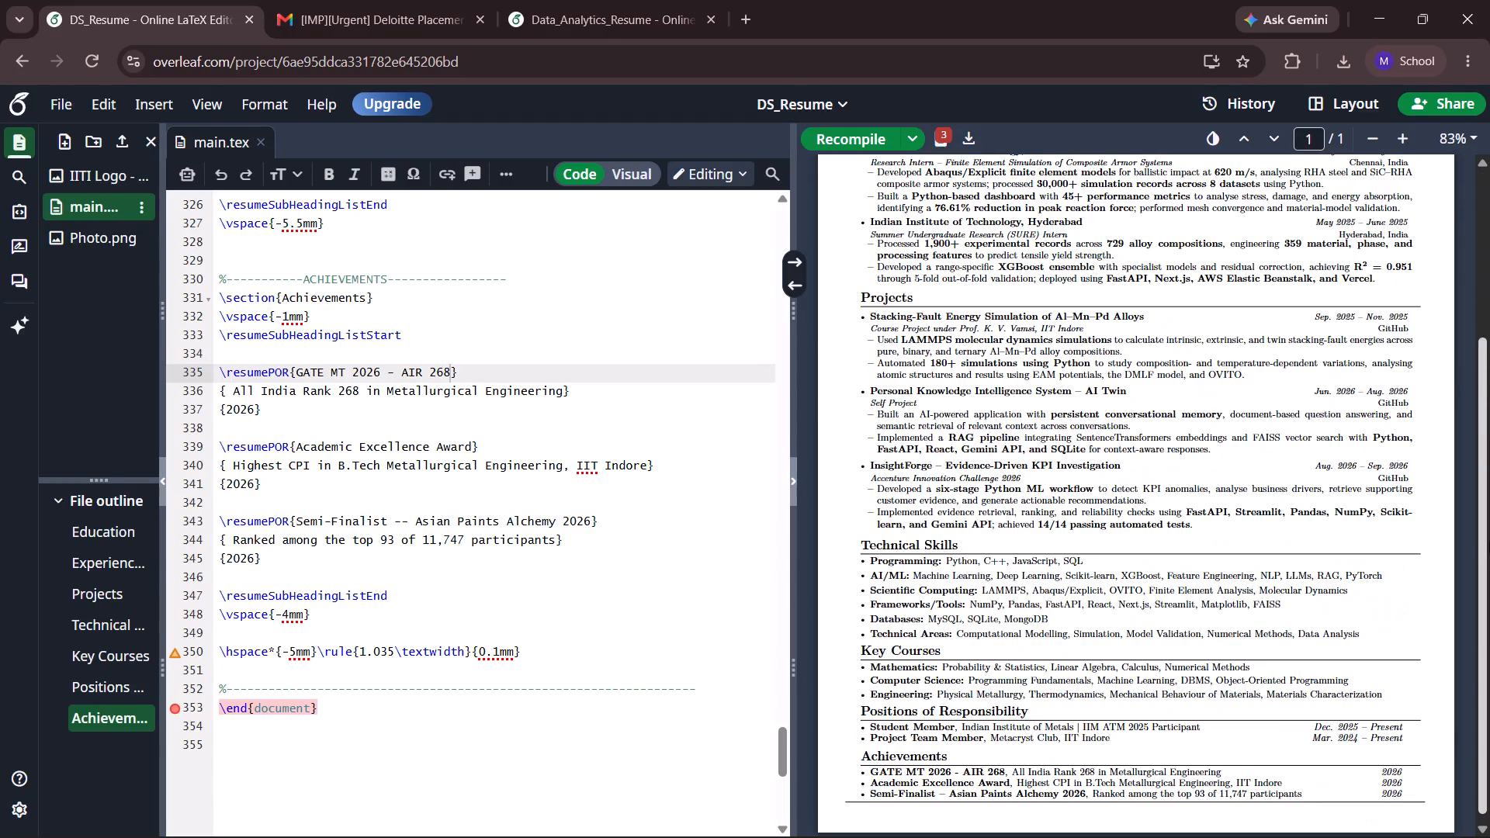
drag(1489, 541, 1489, 542)
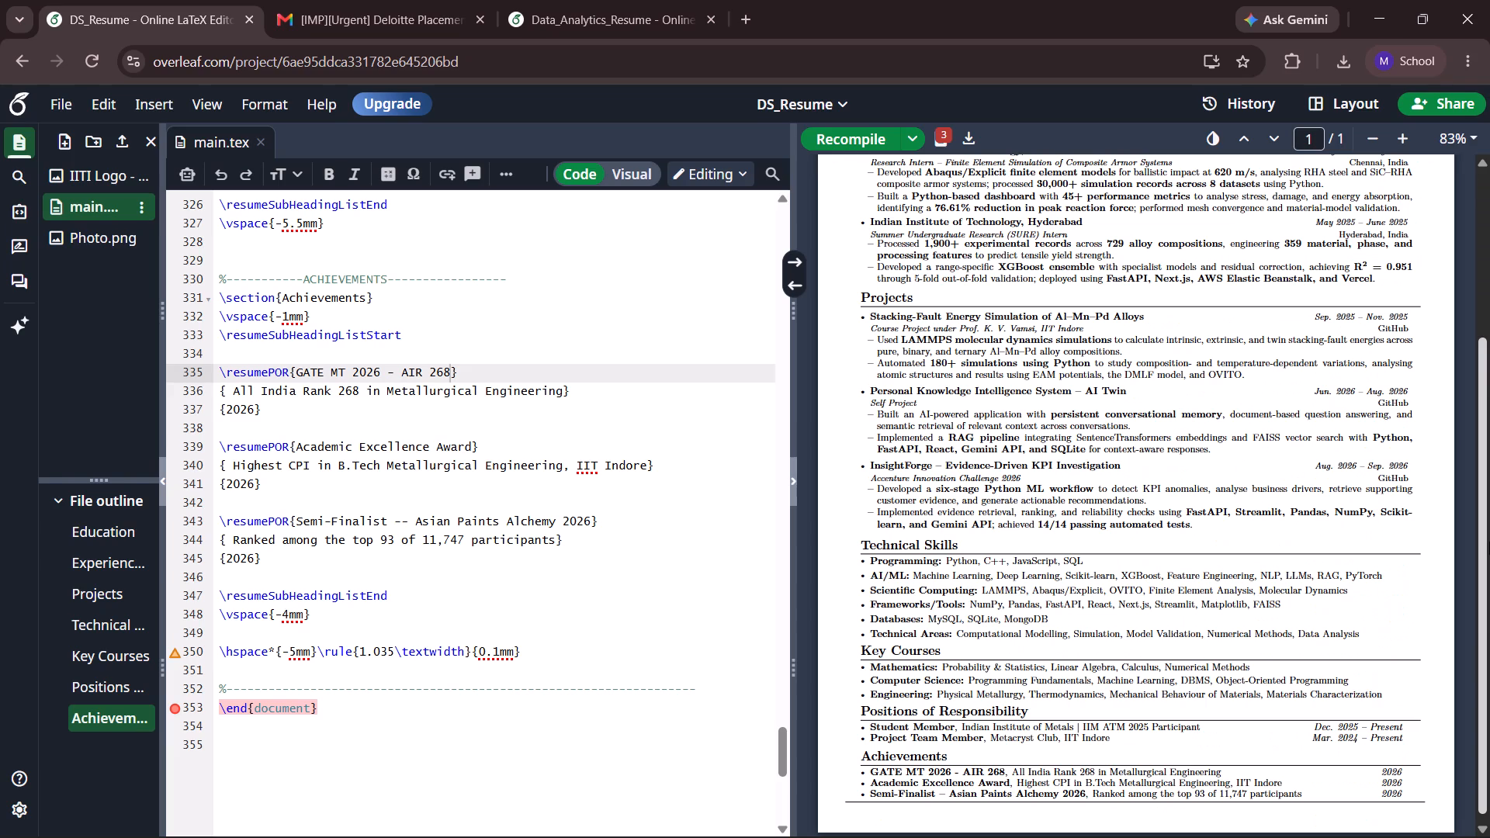
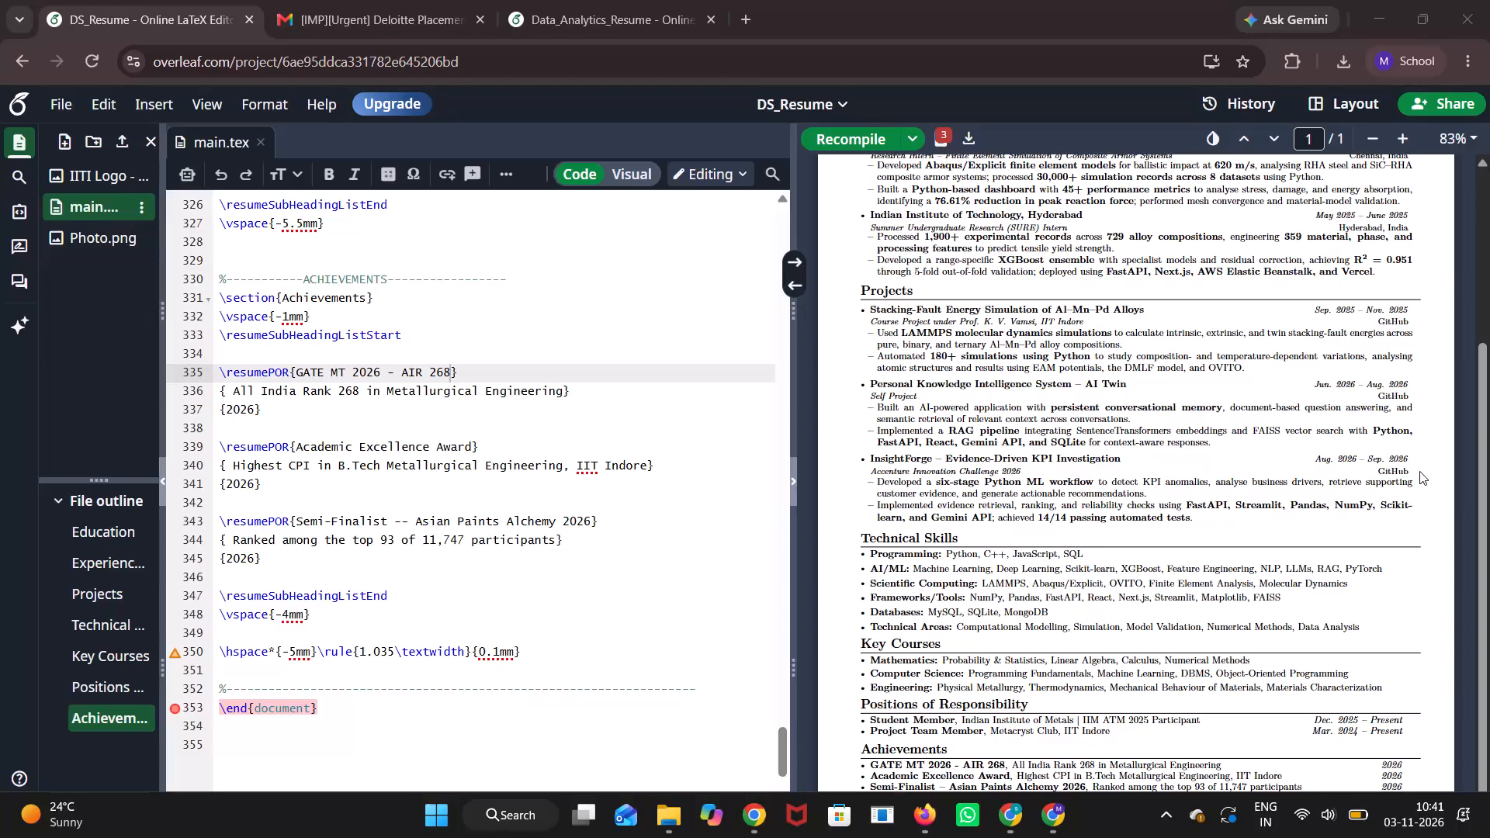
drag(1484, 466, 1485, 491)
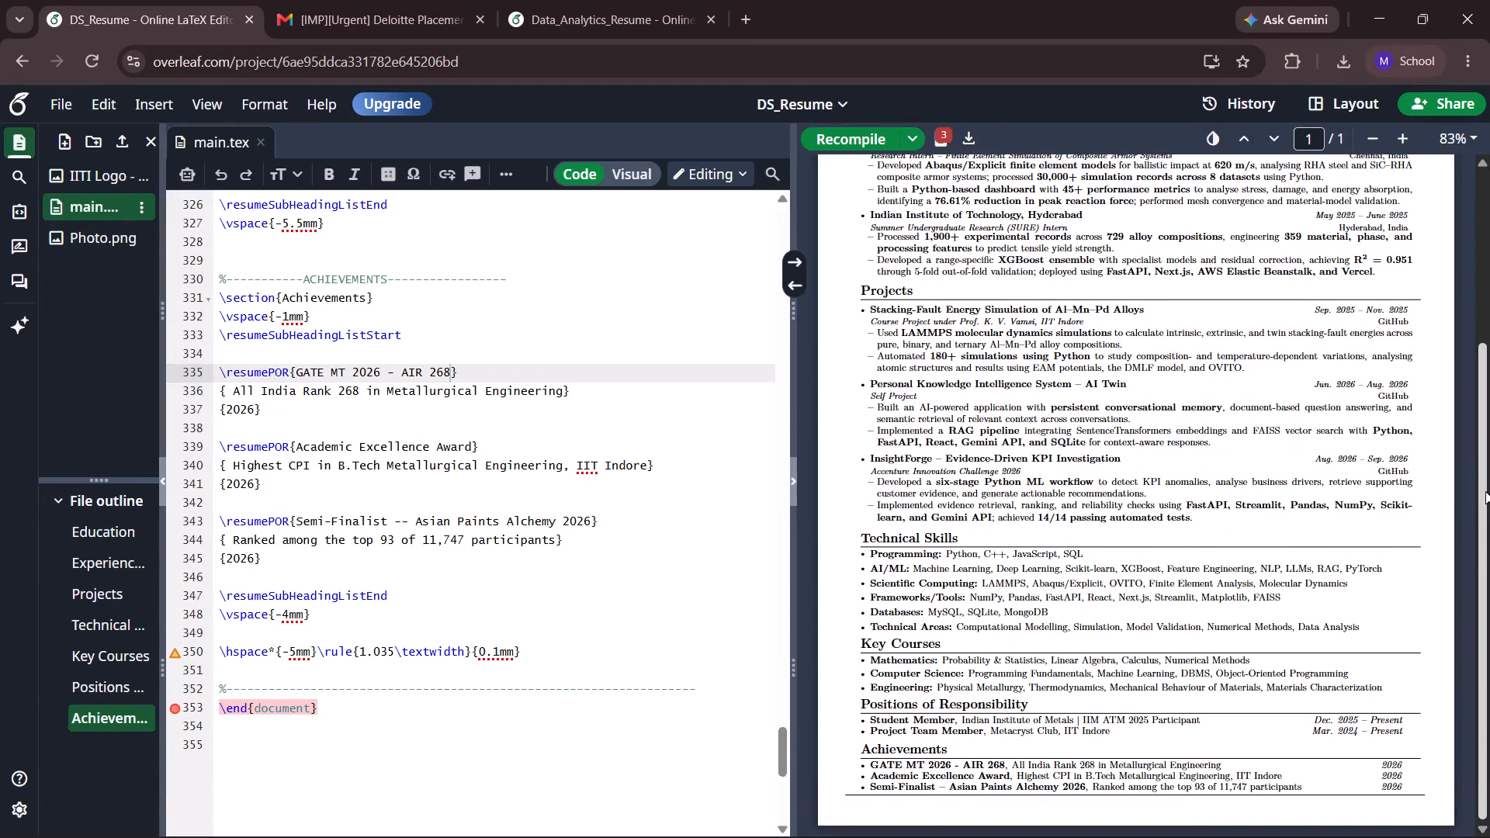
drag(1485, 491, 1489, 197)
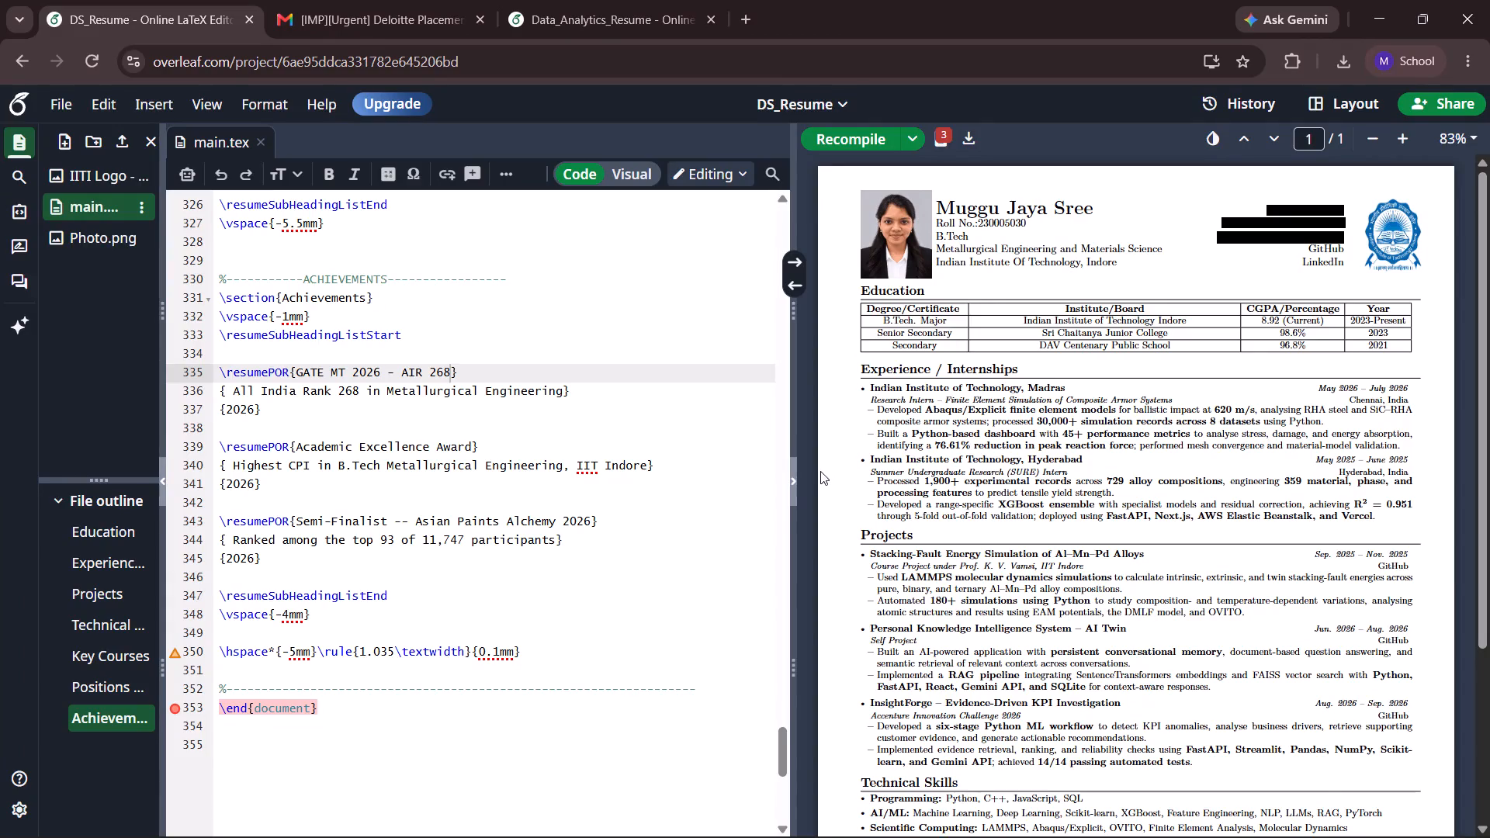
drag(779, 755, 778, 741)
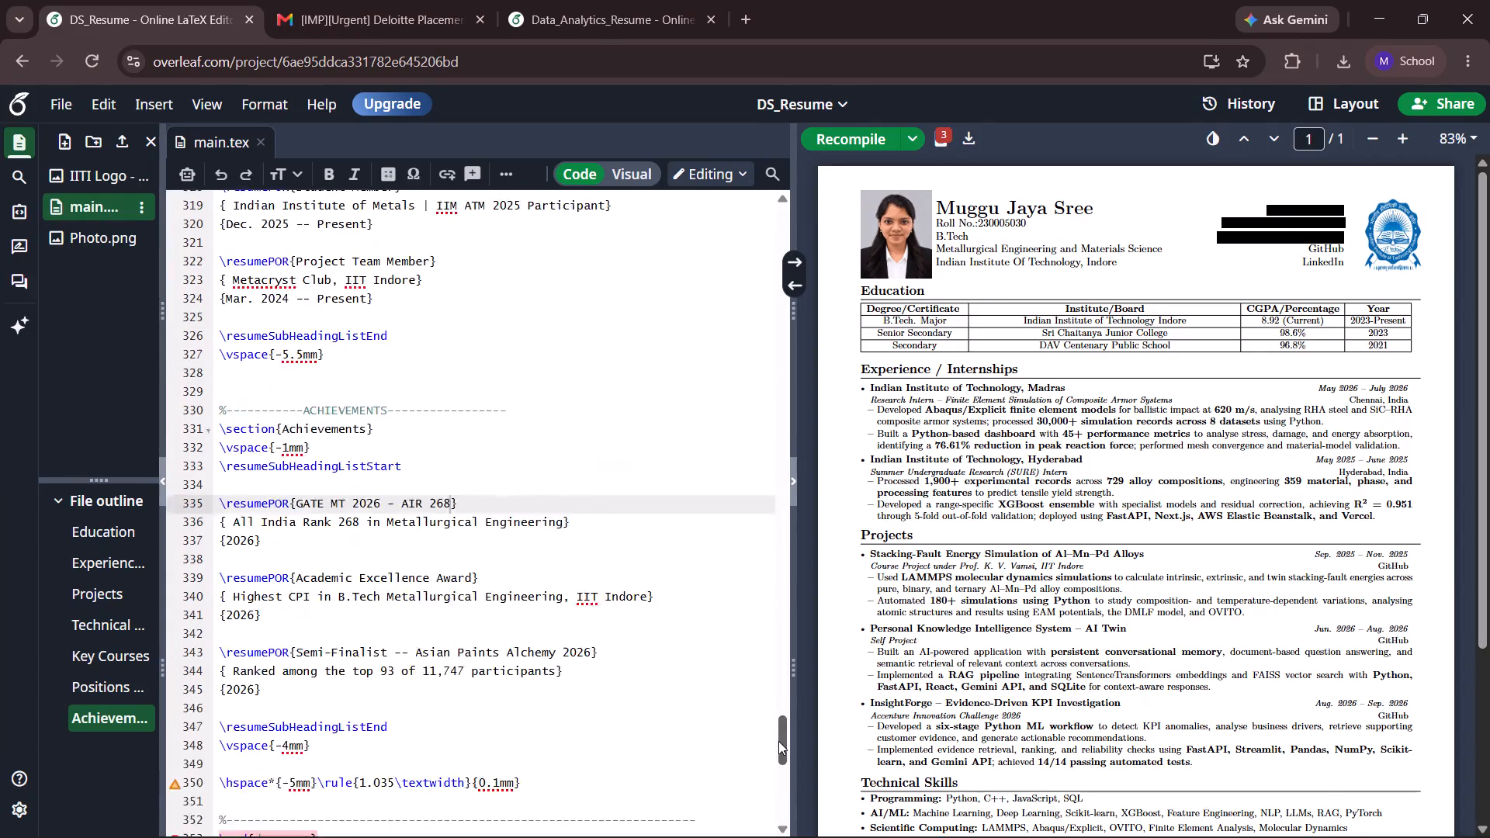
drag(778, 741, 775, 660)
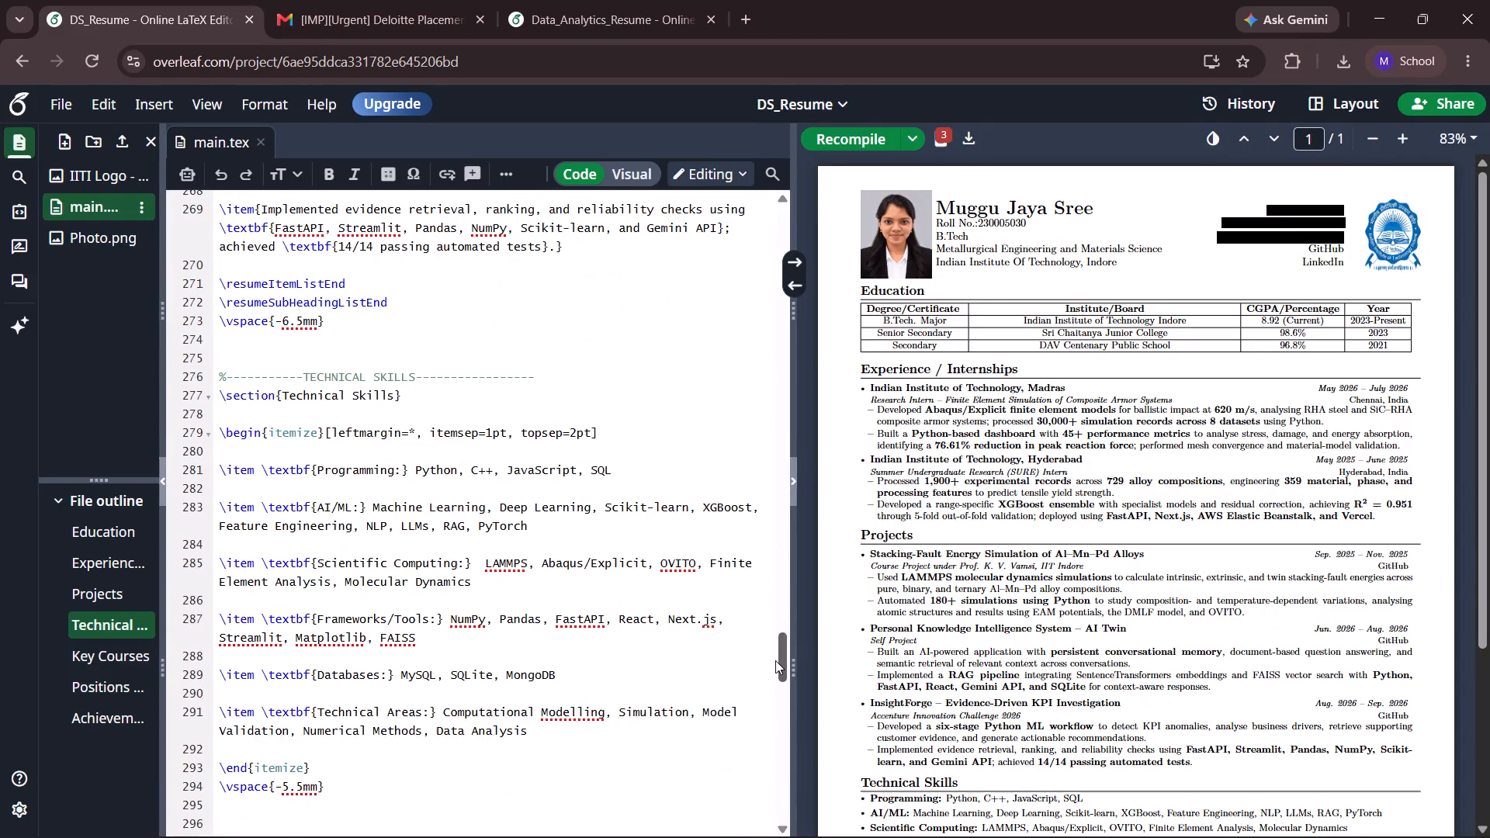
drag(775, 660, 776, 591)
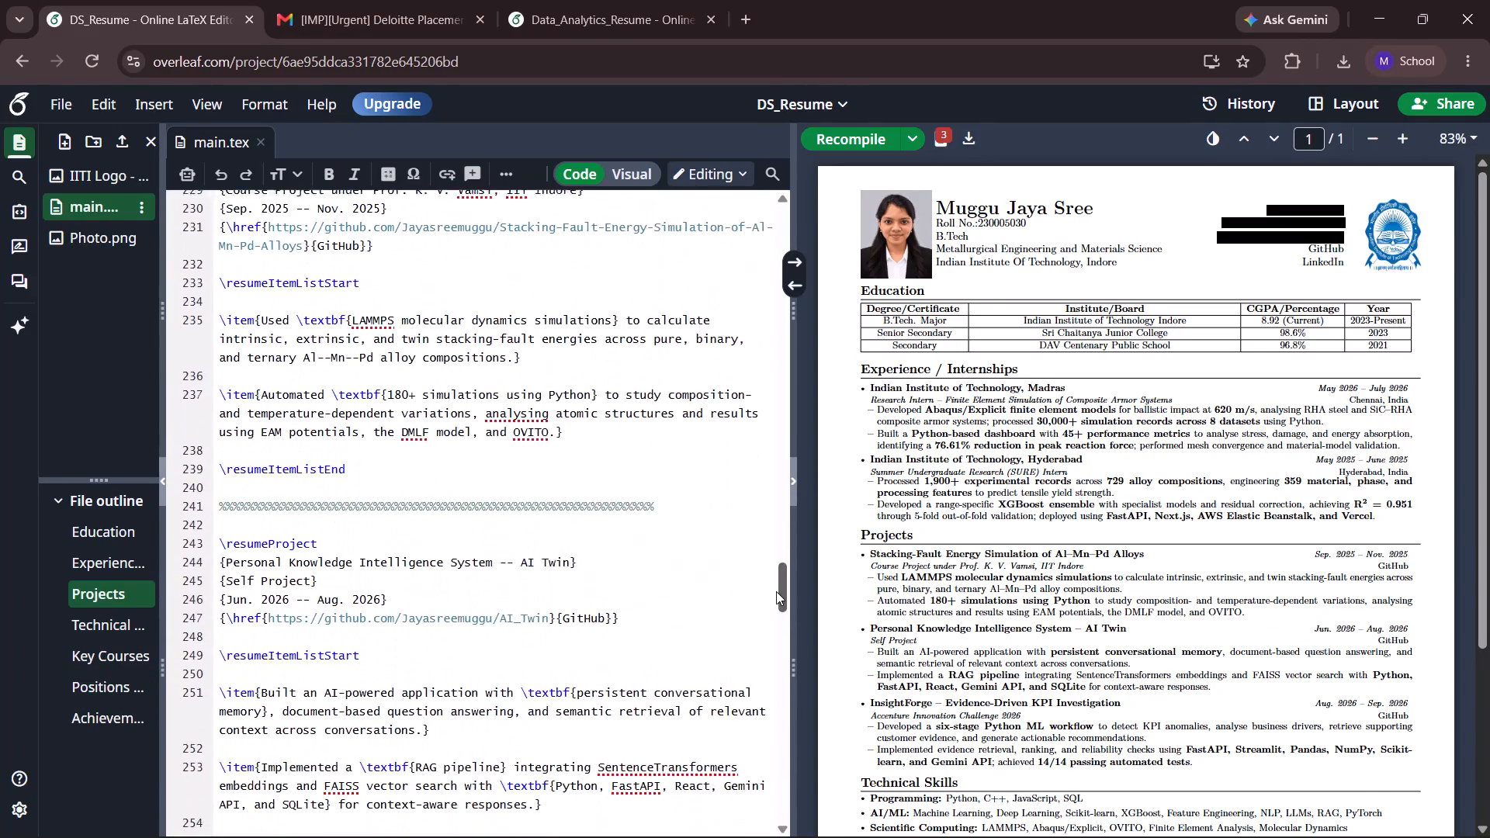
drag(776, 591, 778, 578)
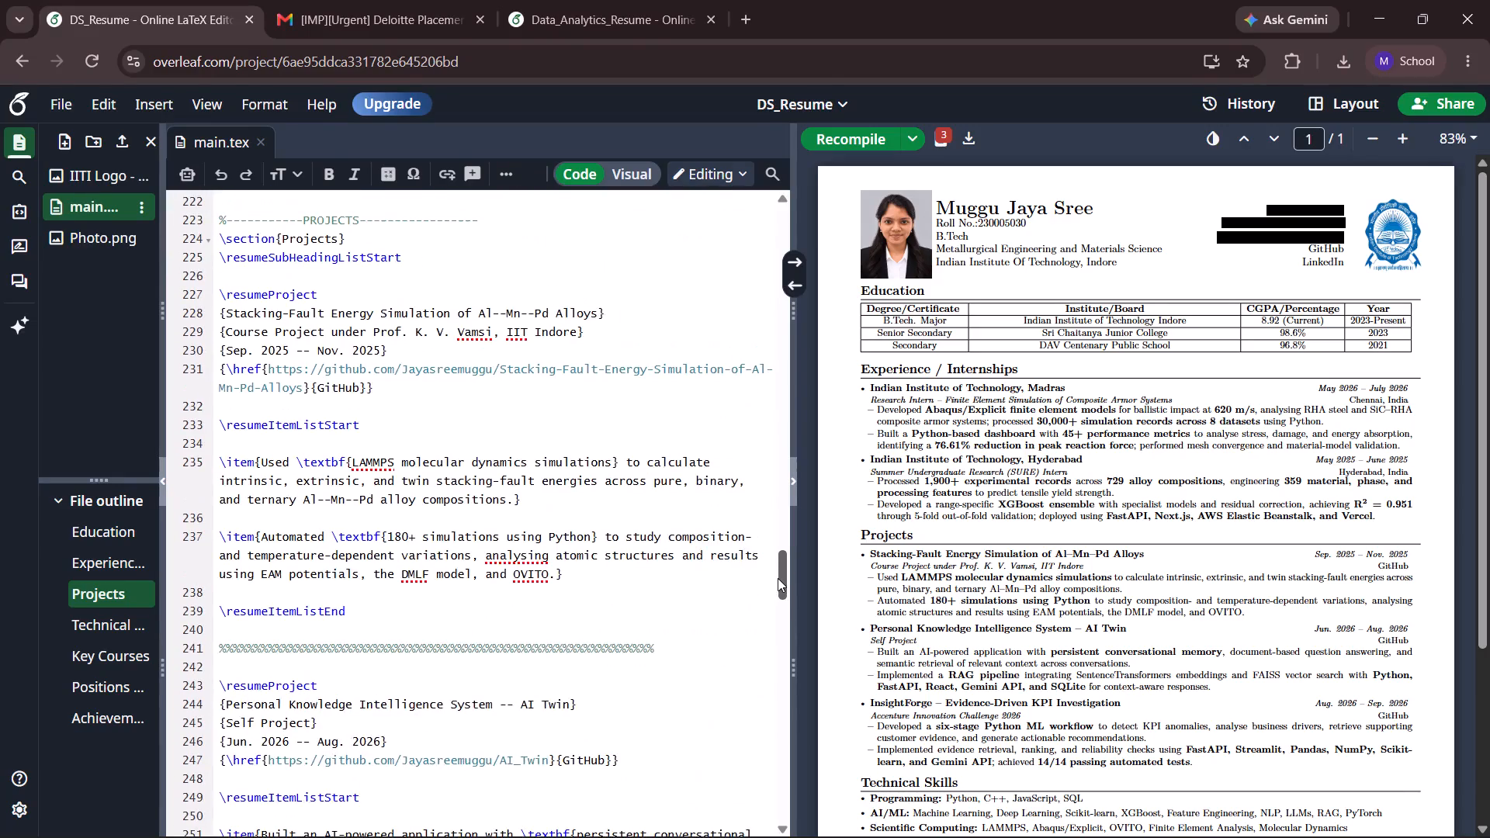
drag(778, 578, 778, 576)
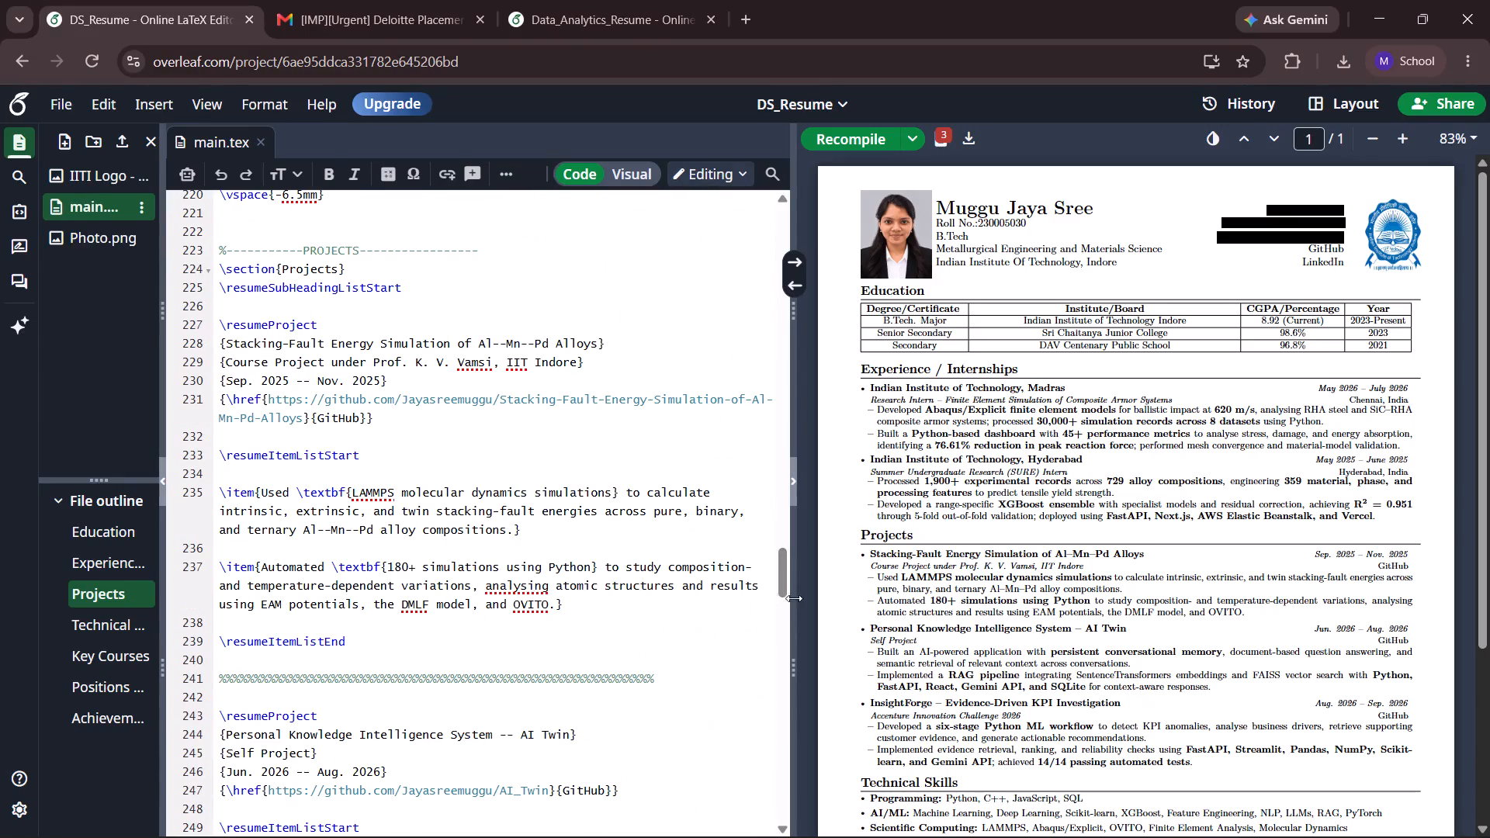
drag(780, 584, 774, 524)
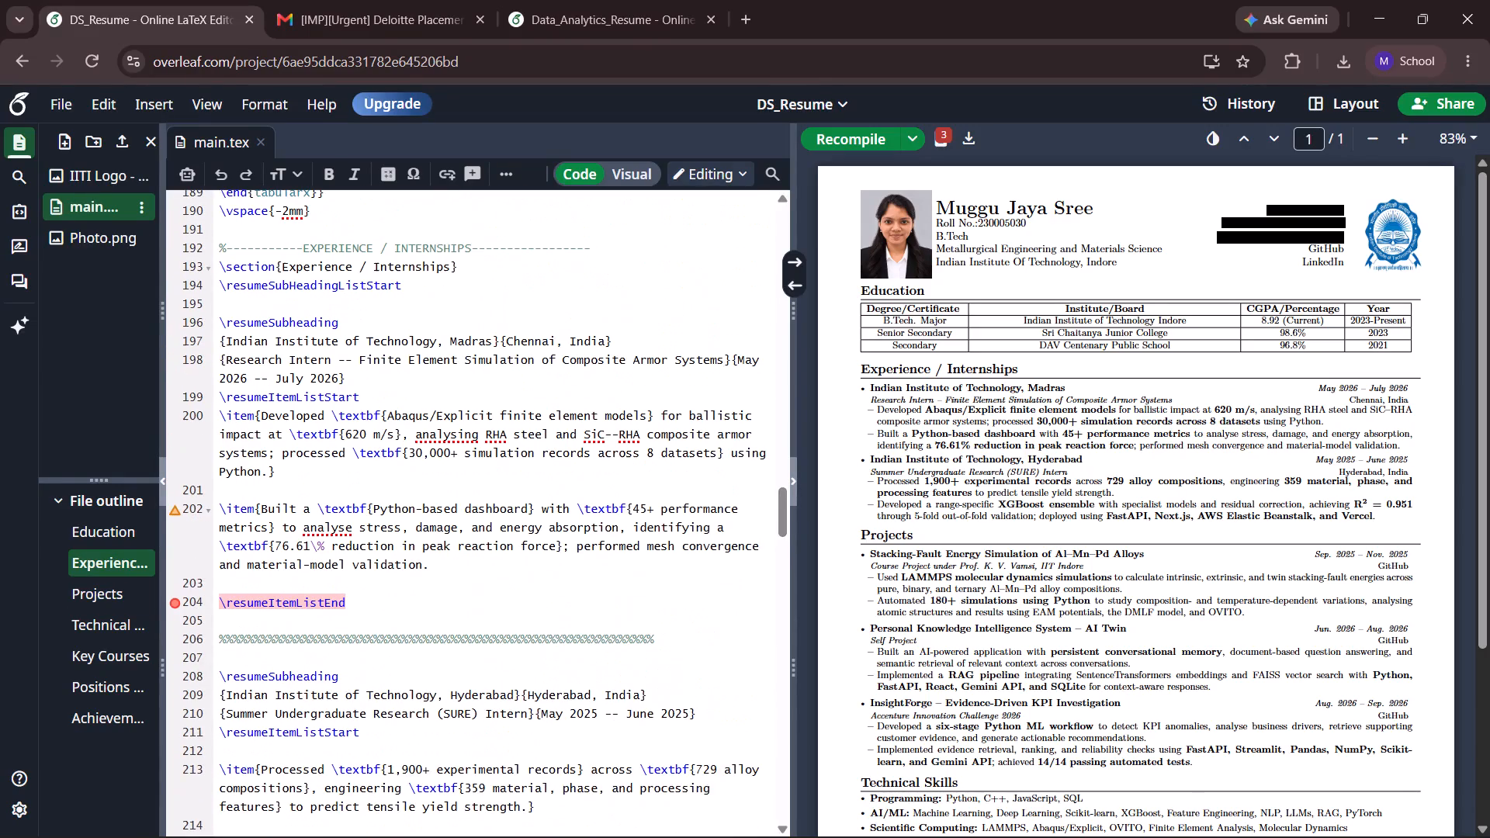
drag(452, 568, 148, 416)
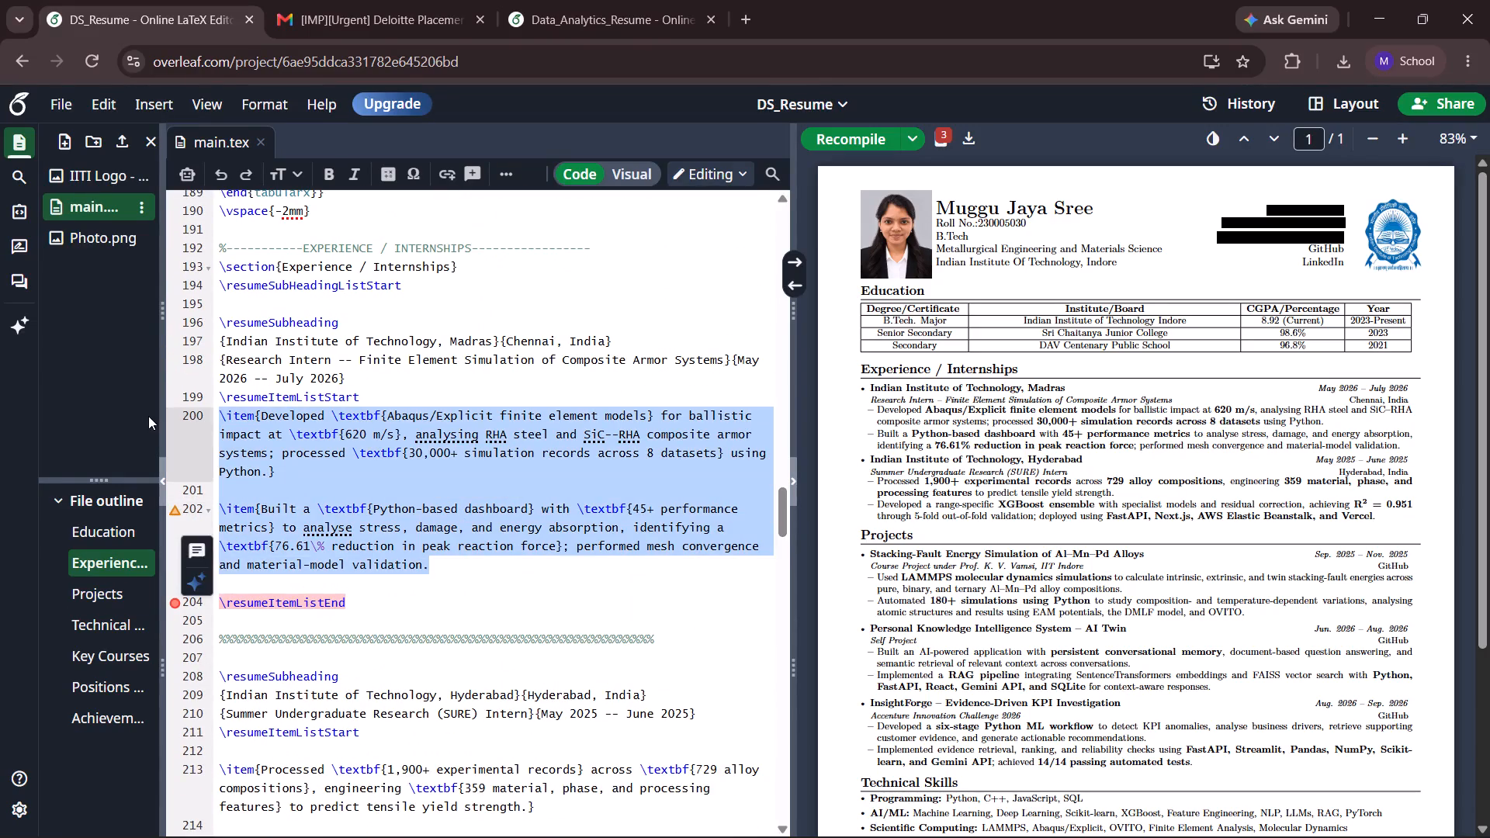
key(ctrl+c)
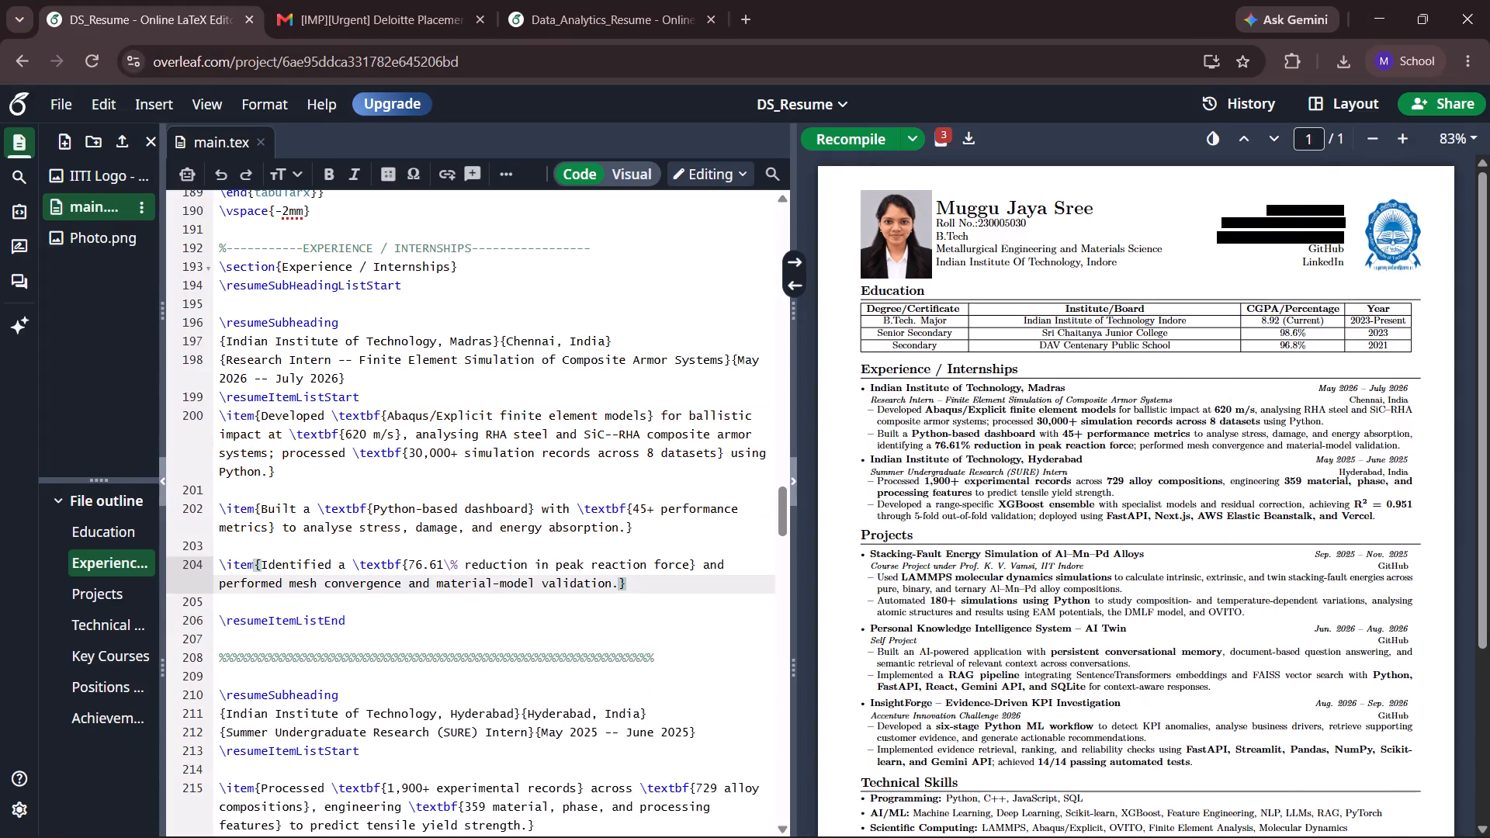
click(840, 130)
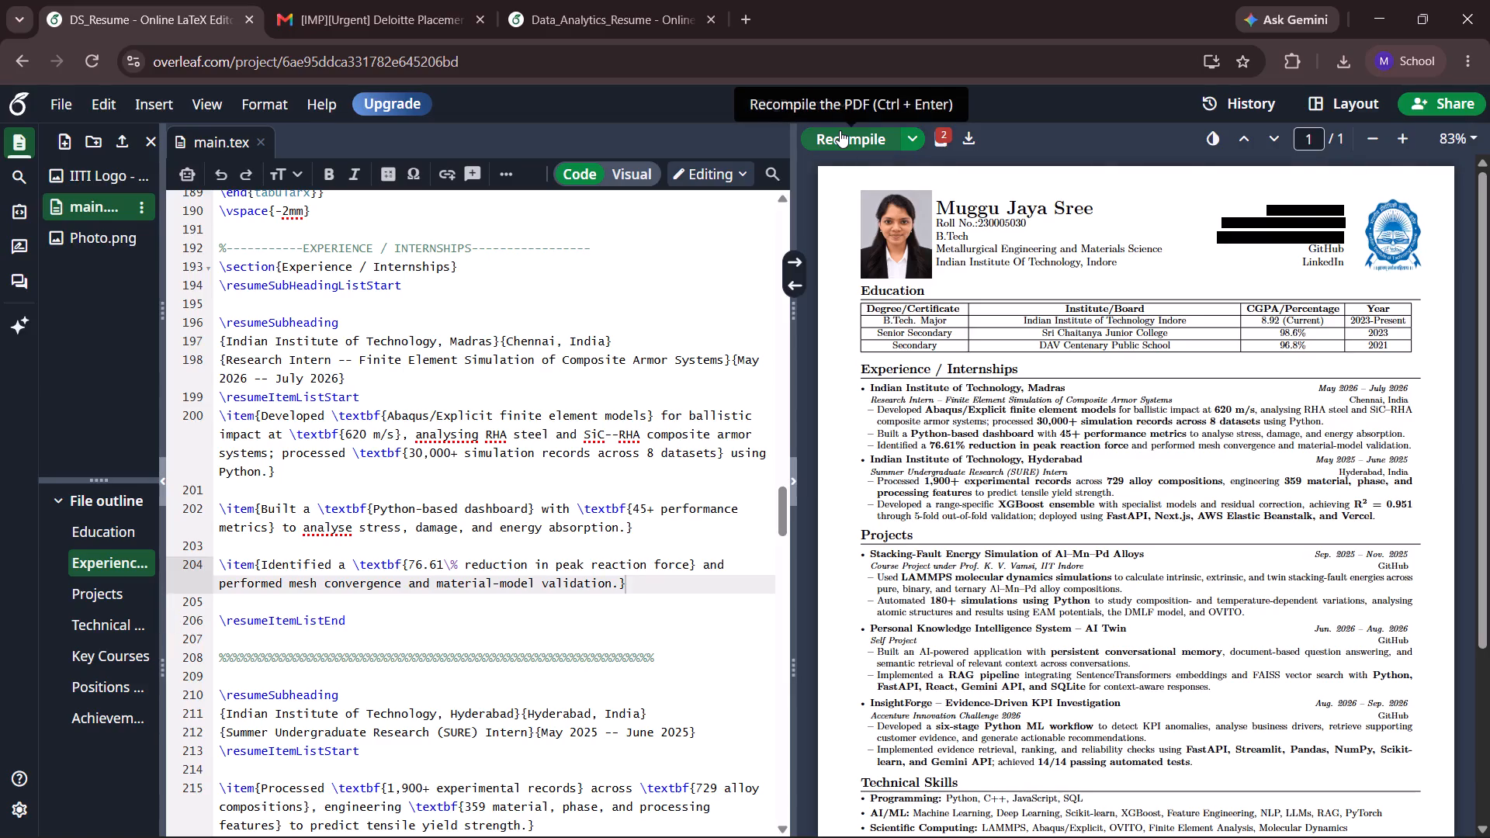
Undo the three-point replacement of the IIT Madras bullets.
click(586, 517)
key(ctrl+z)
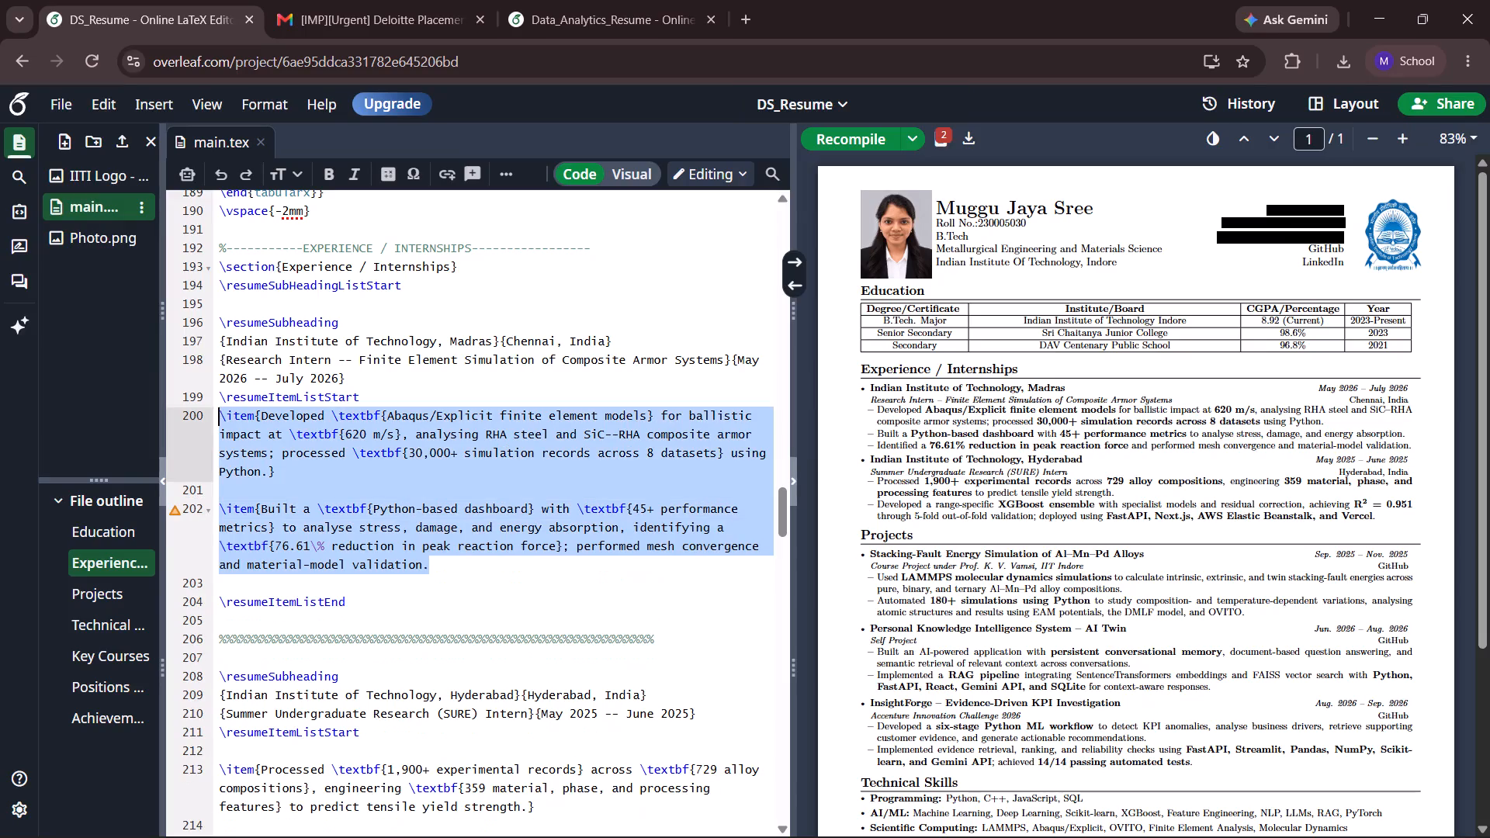
Consult the IIT Madras bullets in Data_Analytics_Resume and remove "Python-based" from the dashboard bullet in DS_Resume.
click(586, 517)
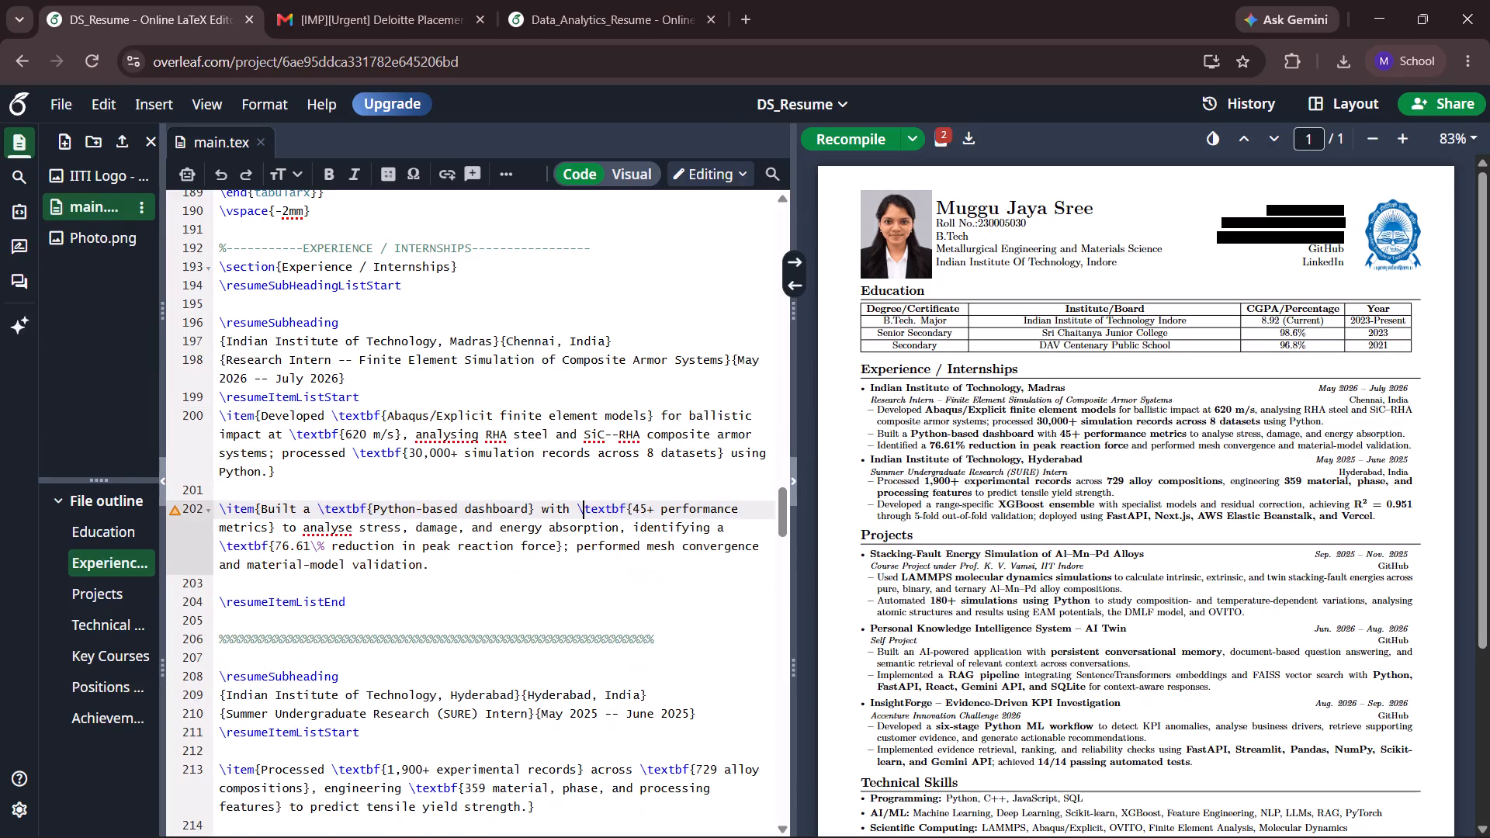
click(544, 2)
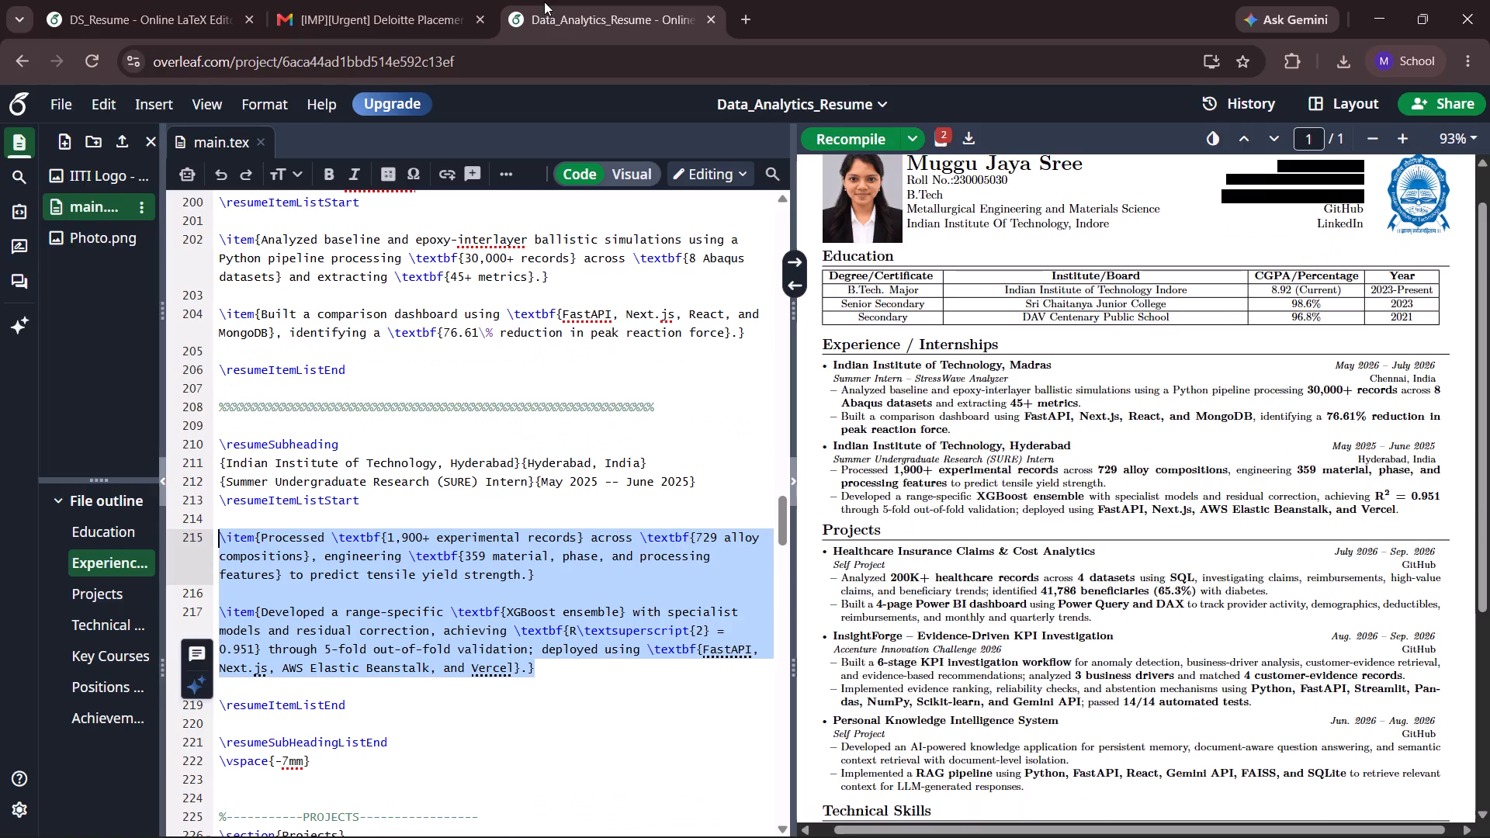
click(213, 0)
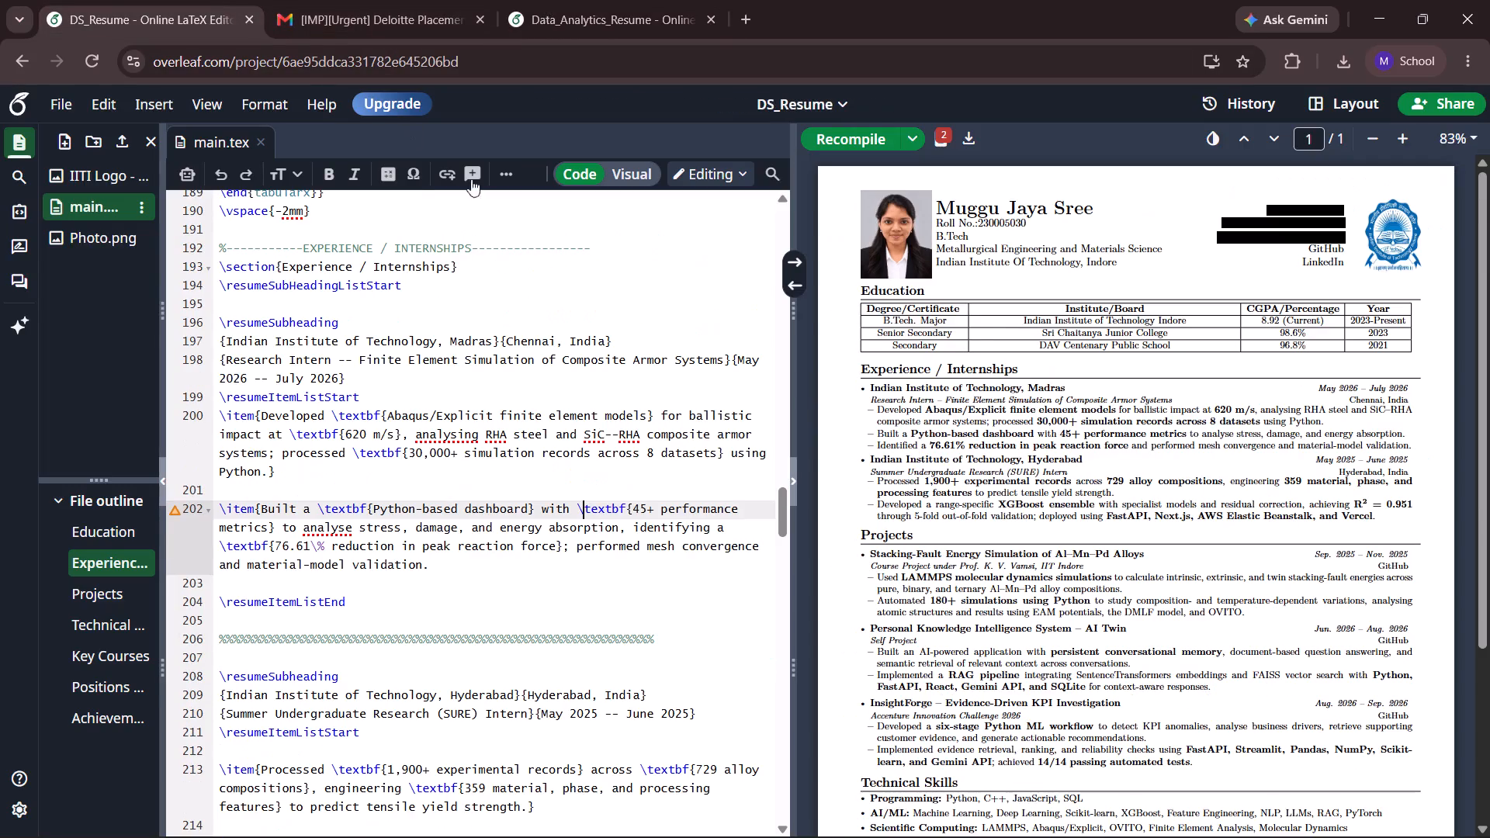
drag(461, 511, 420, 510)
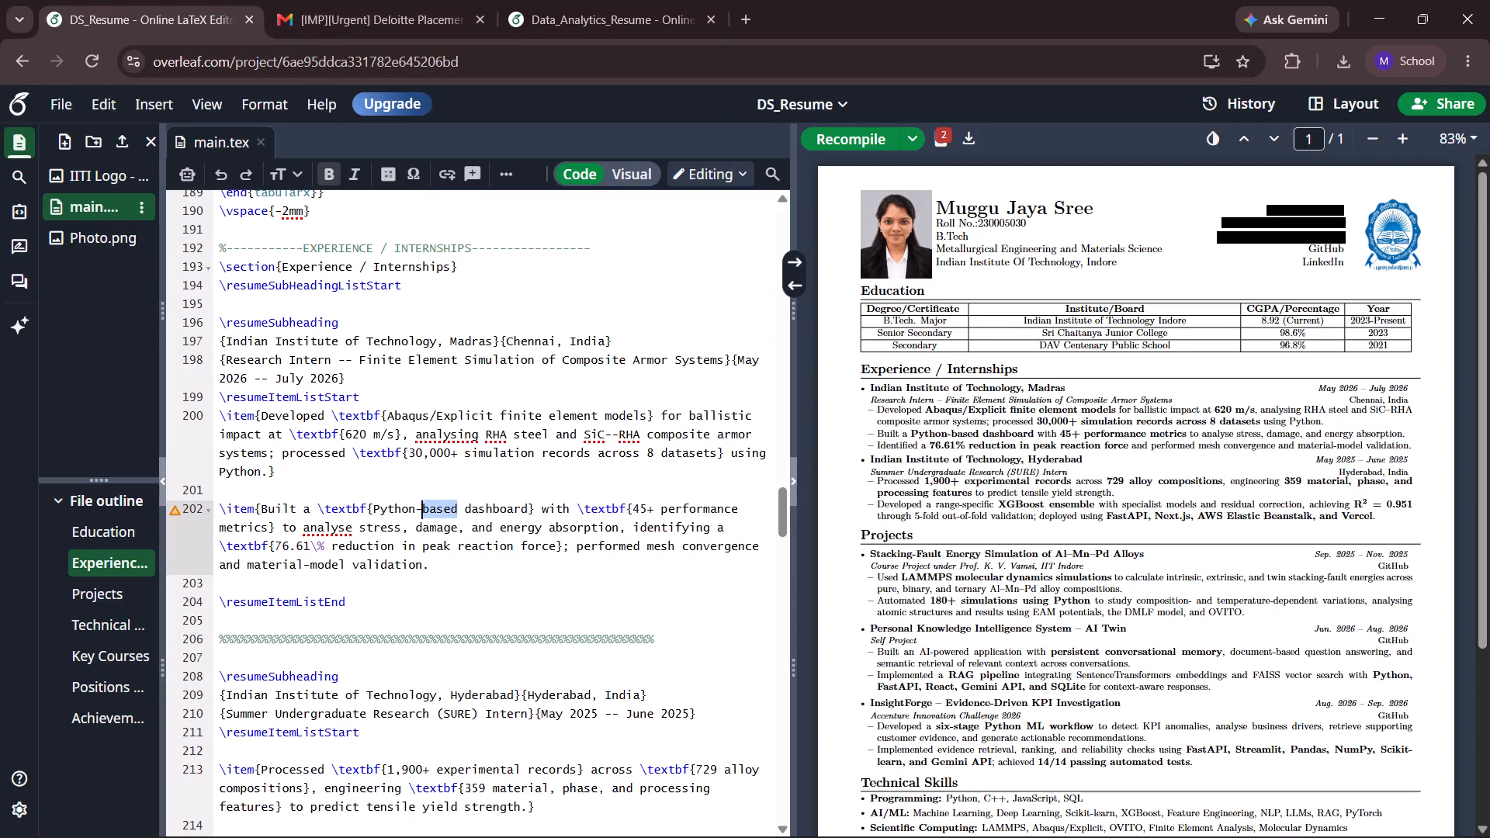
drag(420, 510, 374, 507)
key(BackSpace)
key(Right)
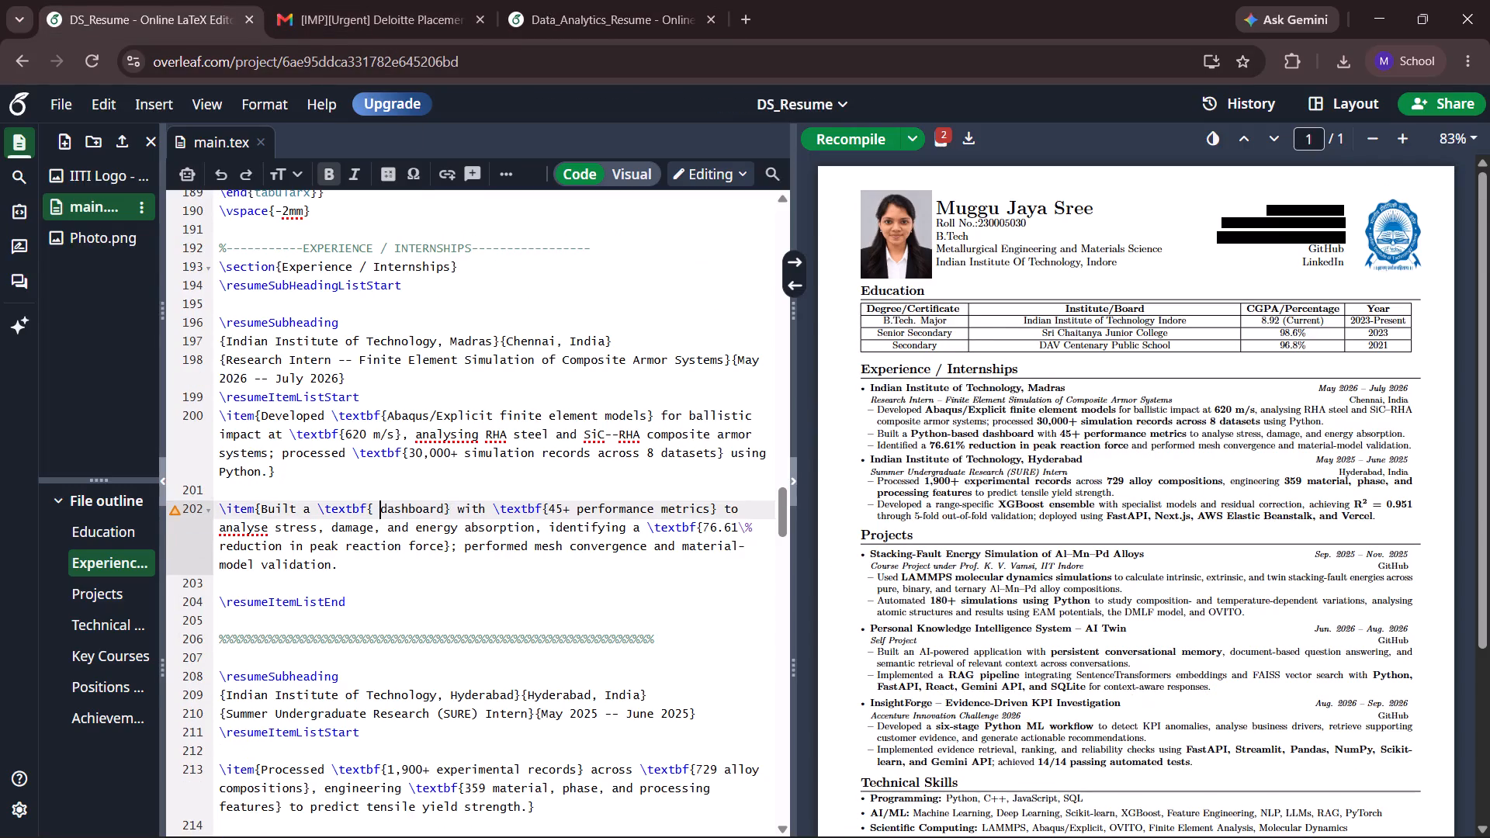
key(bracketright)
key(BackSpace)
key(BackSpace)
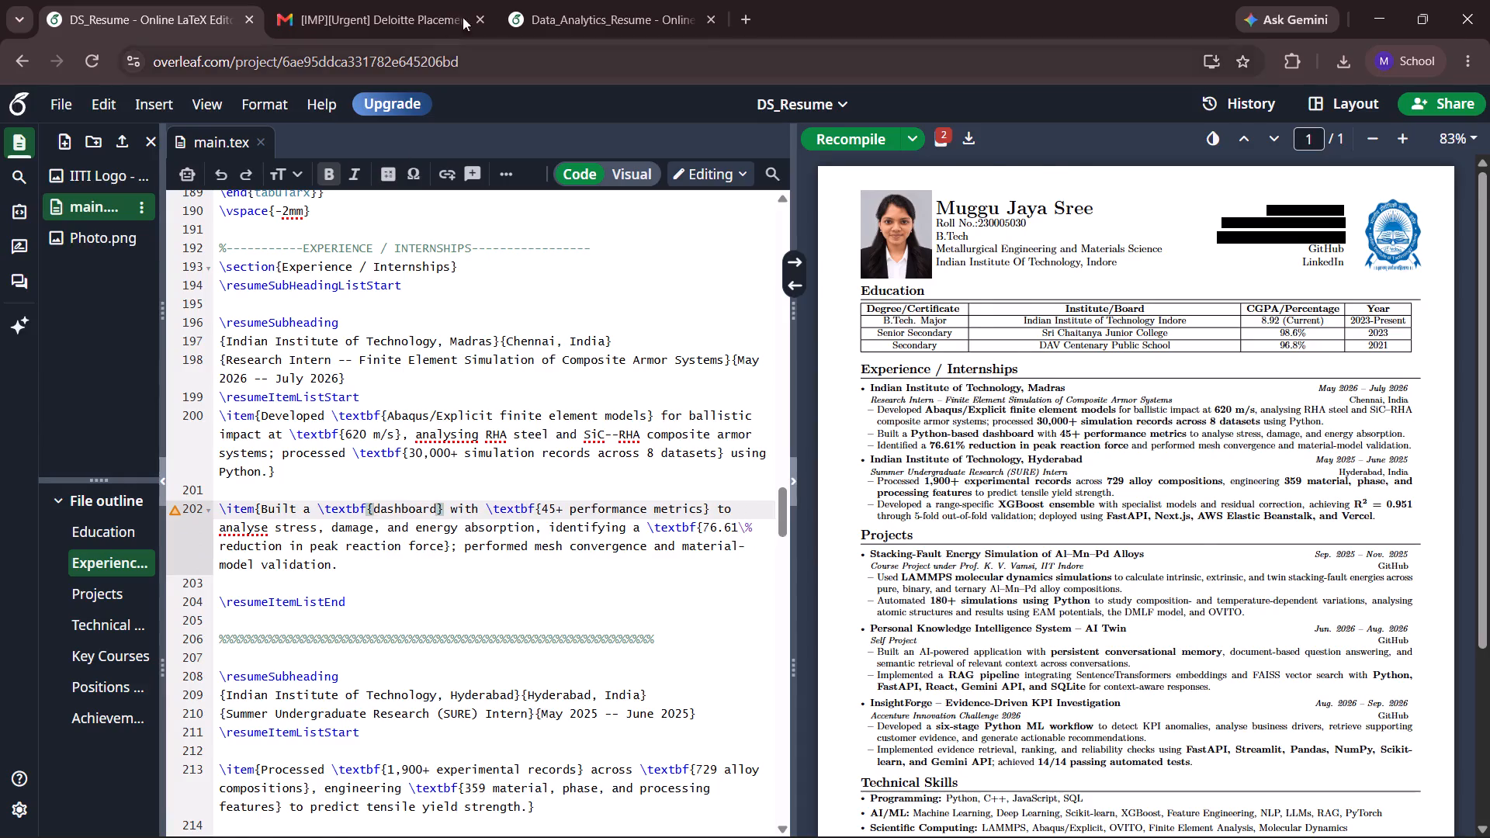
Replace the bold command before "dashboard" with plain "comparison", following the wording in Data_Analytics_Resume.
click(587, 0)
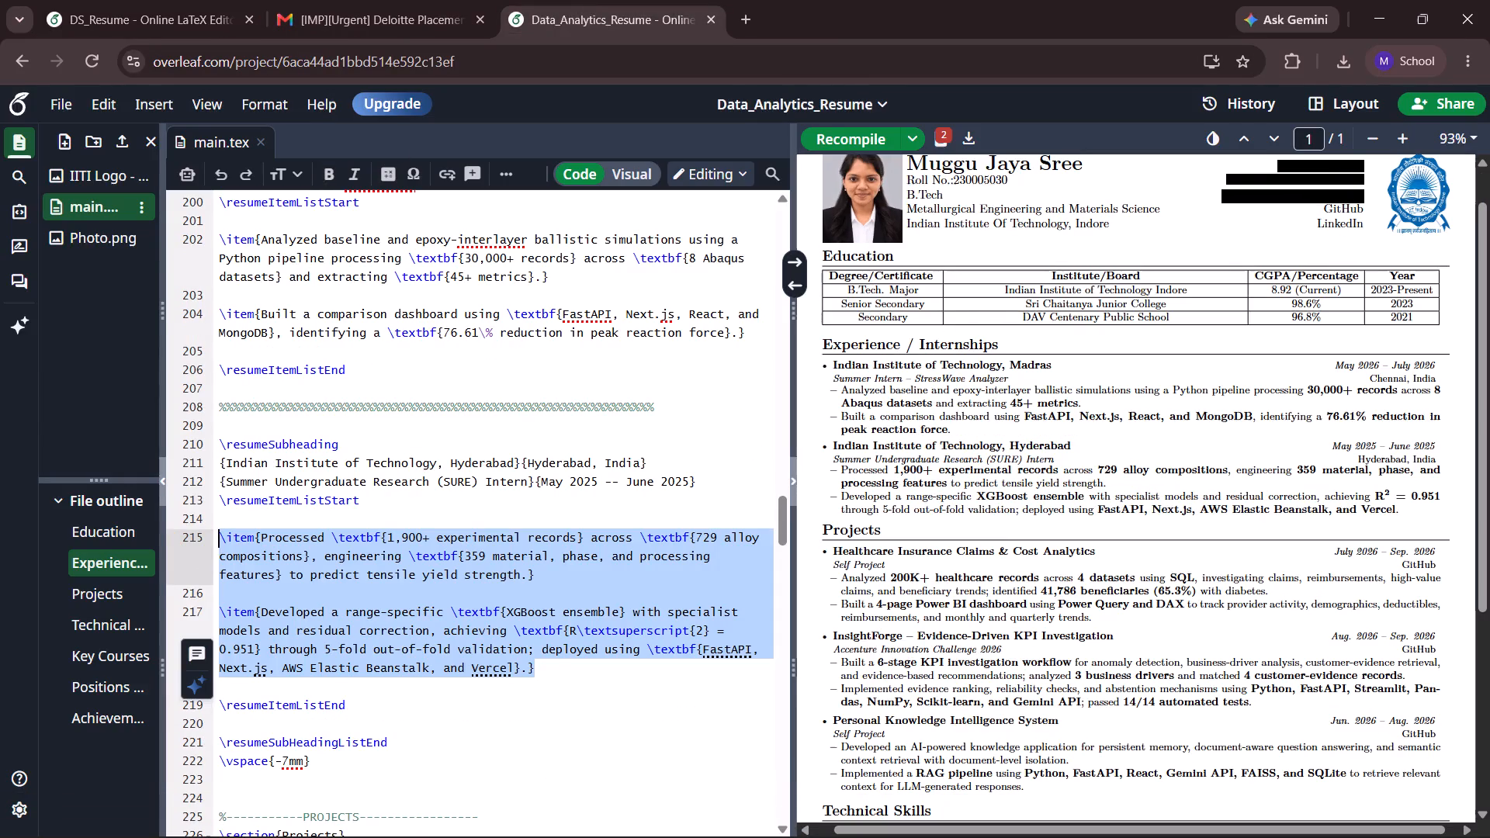
click(215, 19)
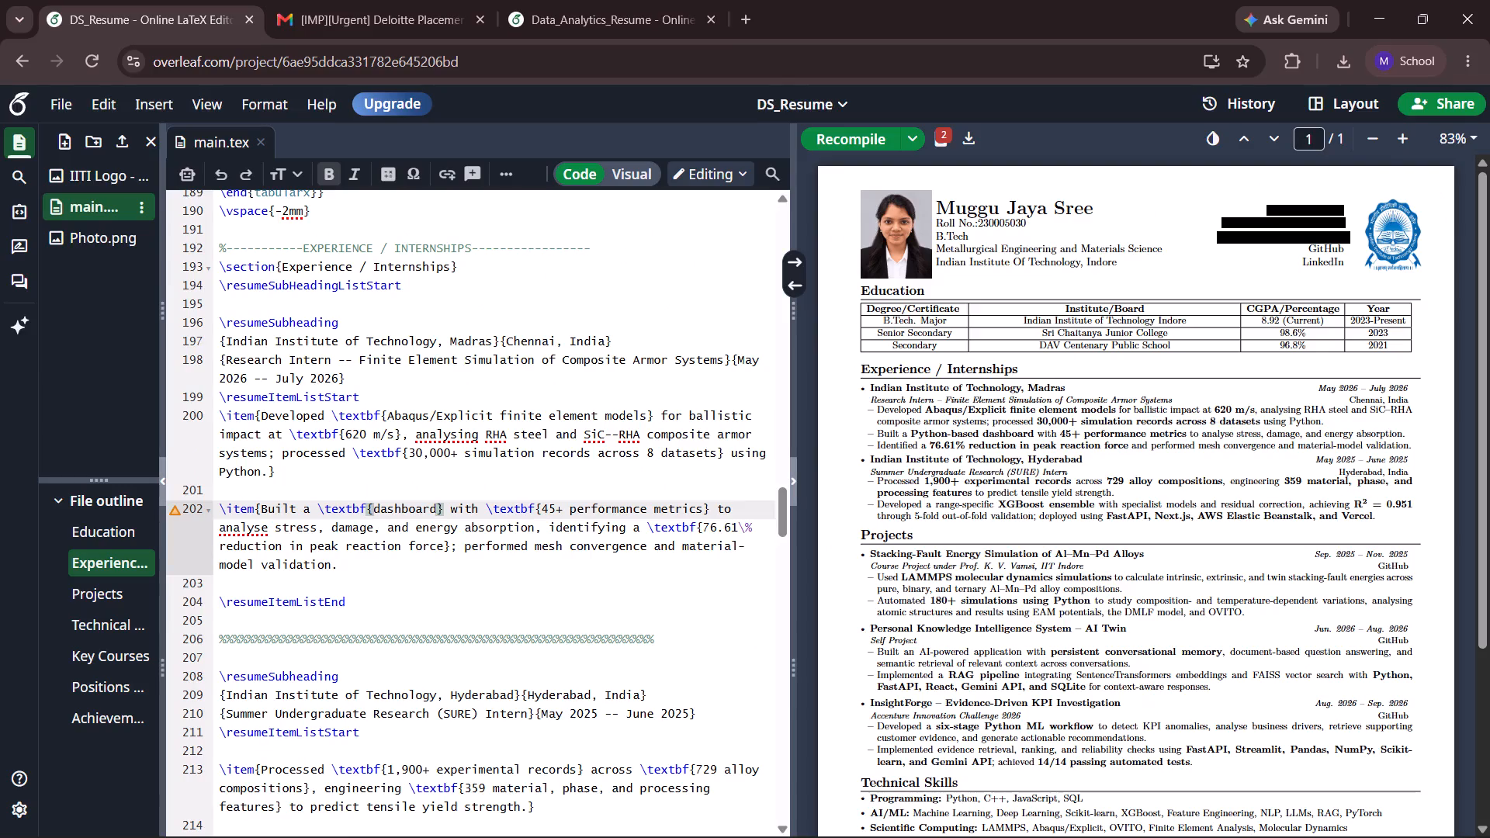
key(BackSpace)
key(BackSpace)
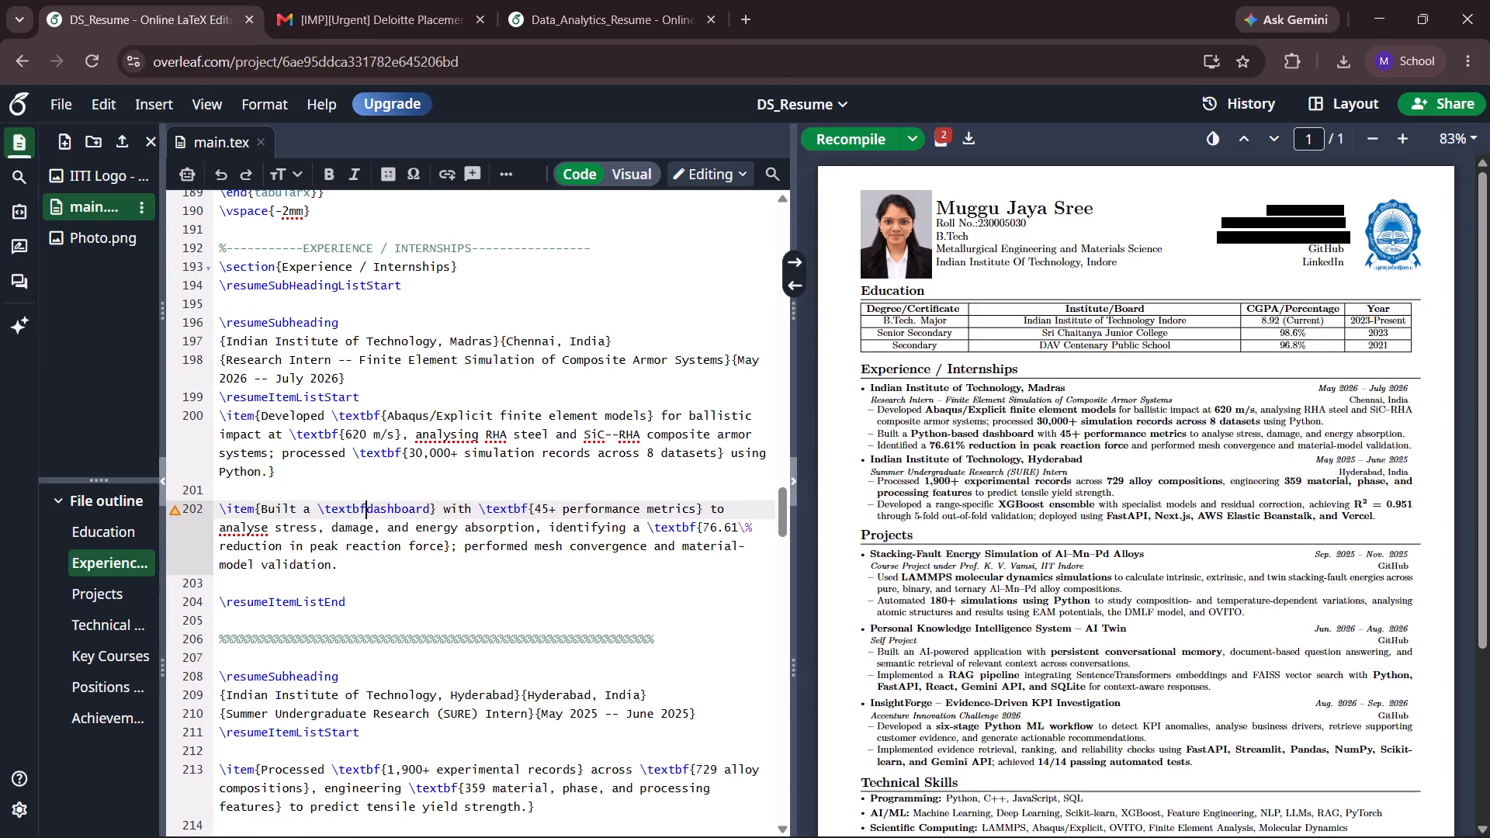
key(BackSpace)
key(BackSpace)
key(BackSpace)
key(BackSpace)
key(BackSpace)
key(BackSpace)
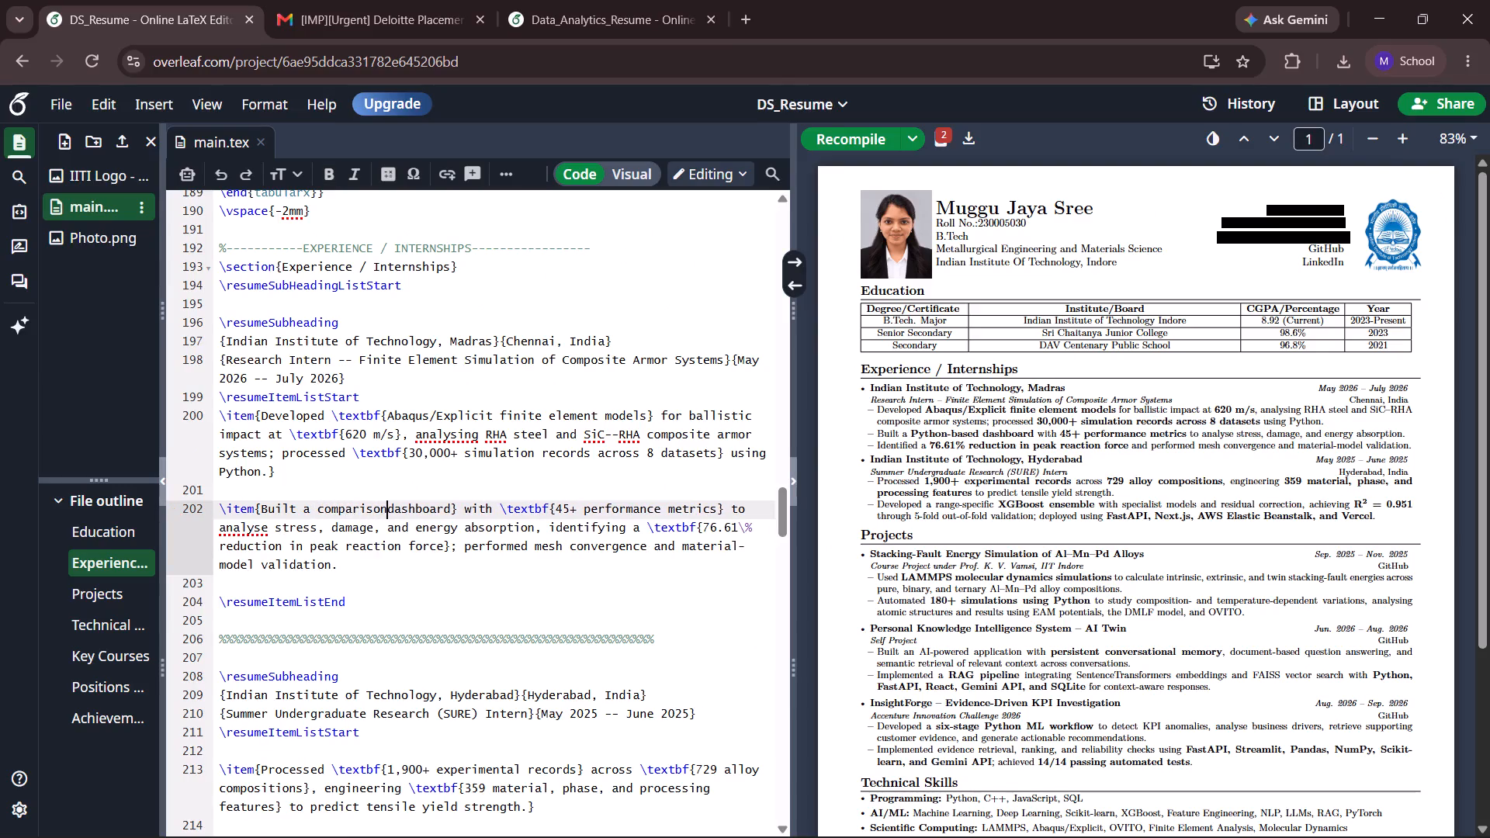
Add a space between "comparison" and "dashboard", delete the leftover closing brace after "dashboard", and recompile.
key(Right)
key(Right)
key(Right)
key(Right)
key(Right)
key(Right)
key(Right)
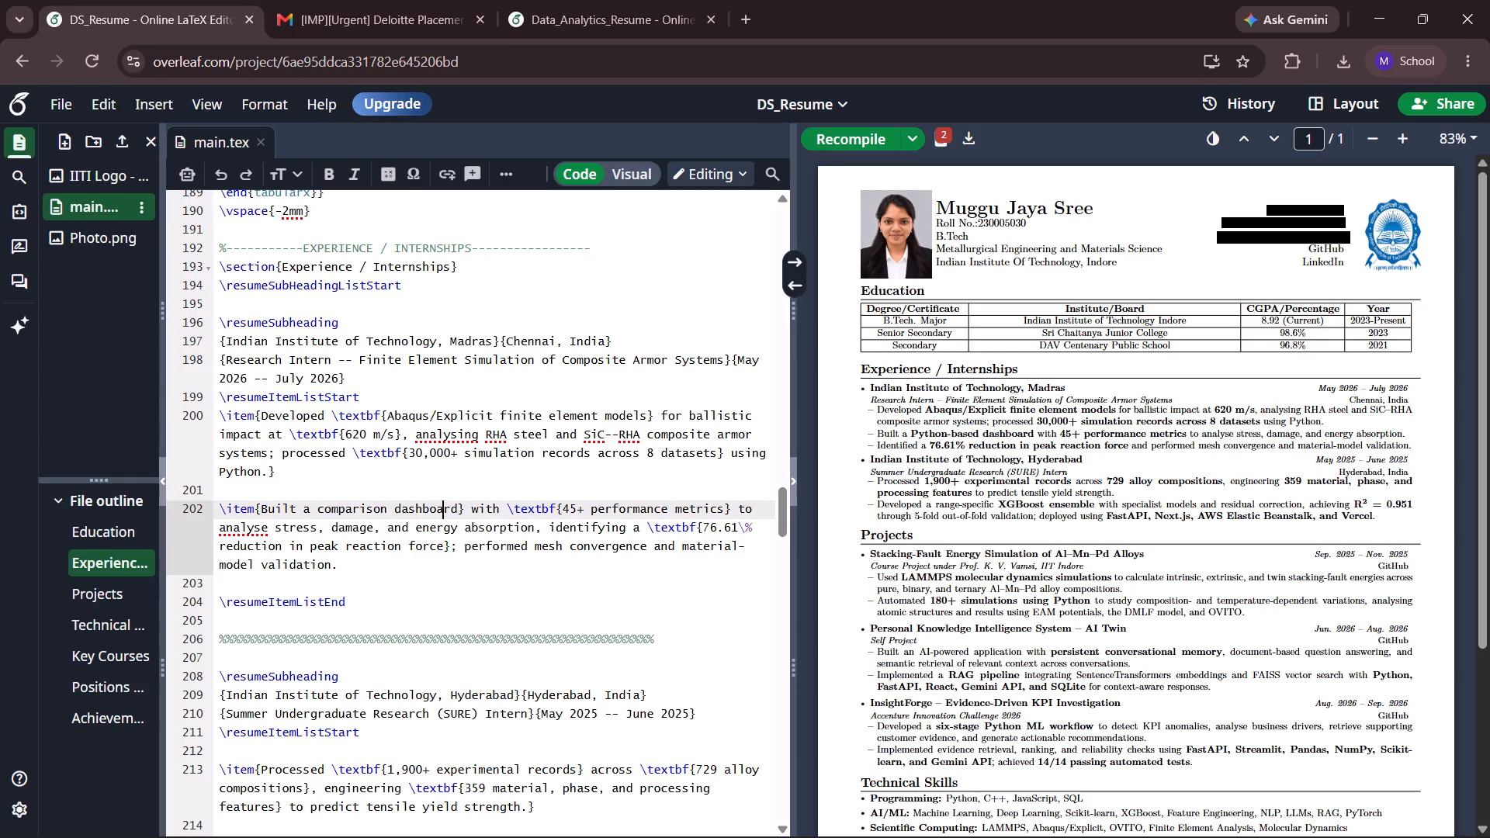
key(Right)
key(Right)
key(Right)
key(BackSpace)
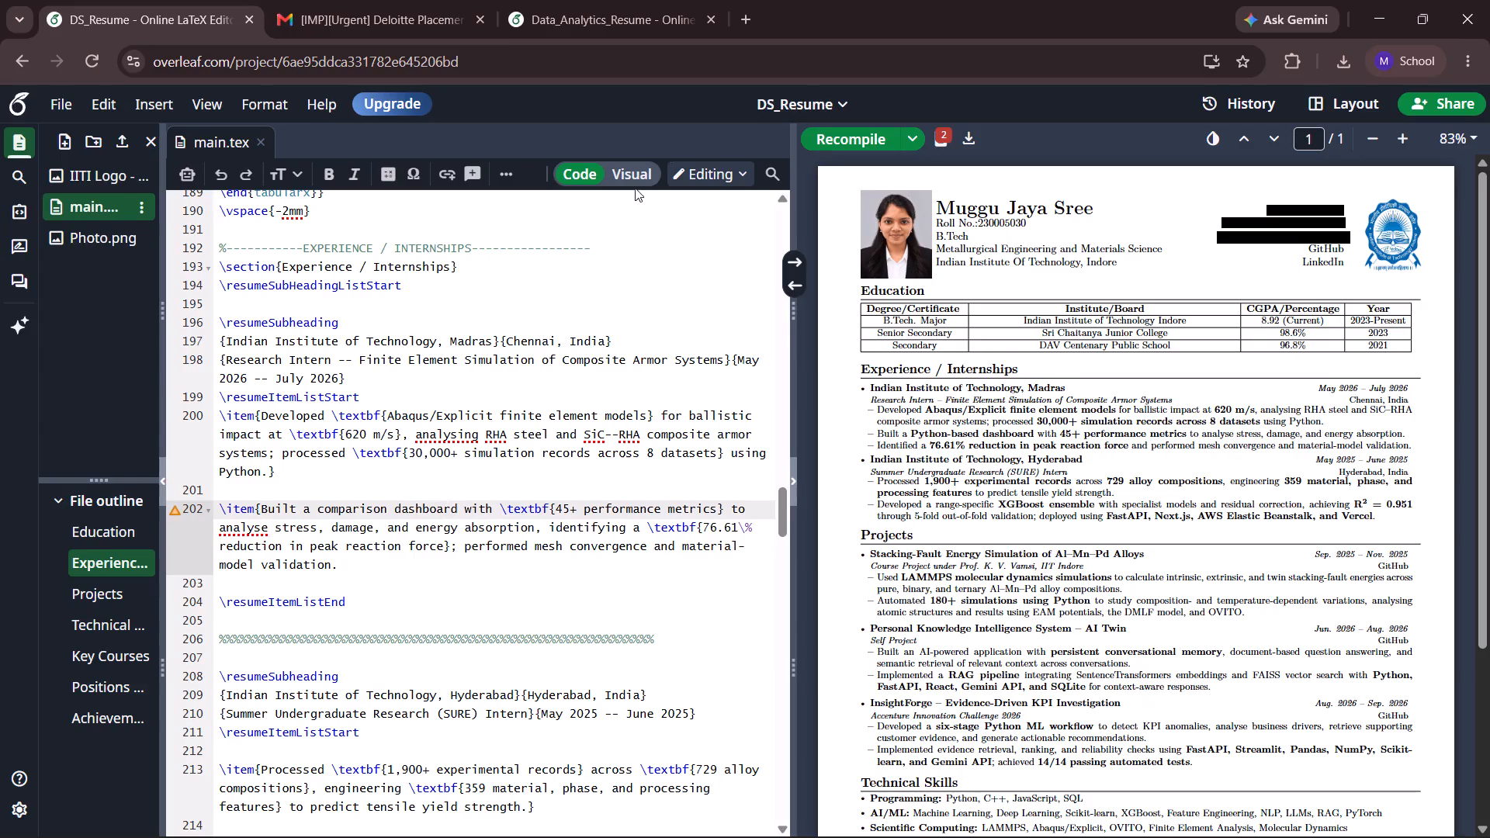
click(812, 130)
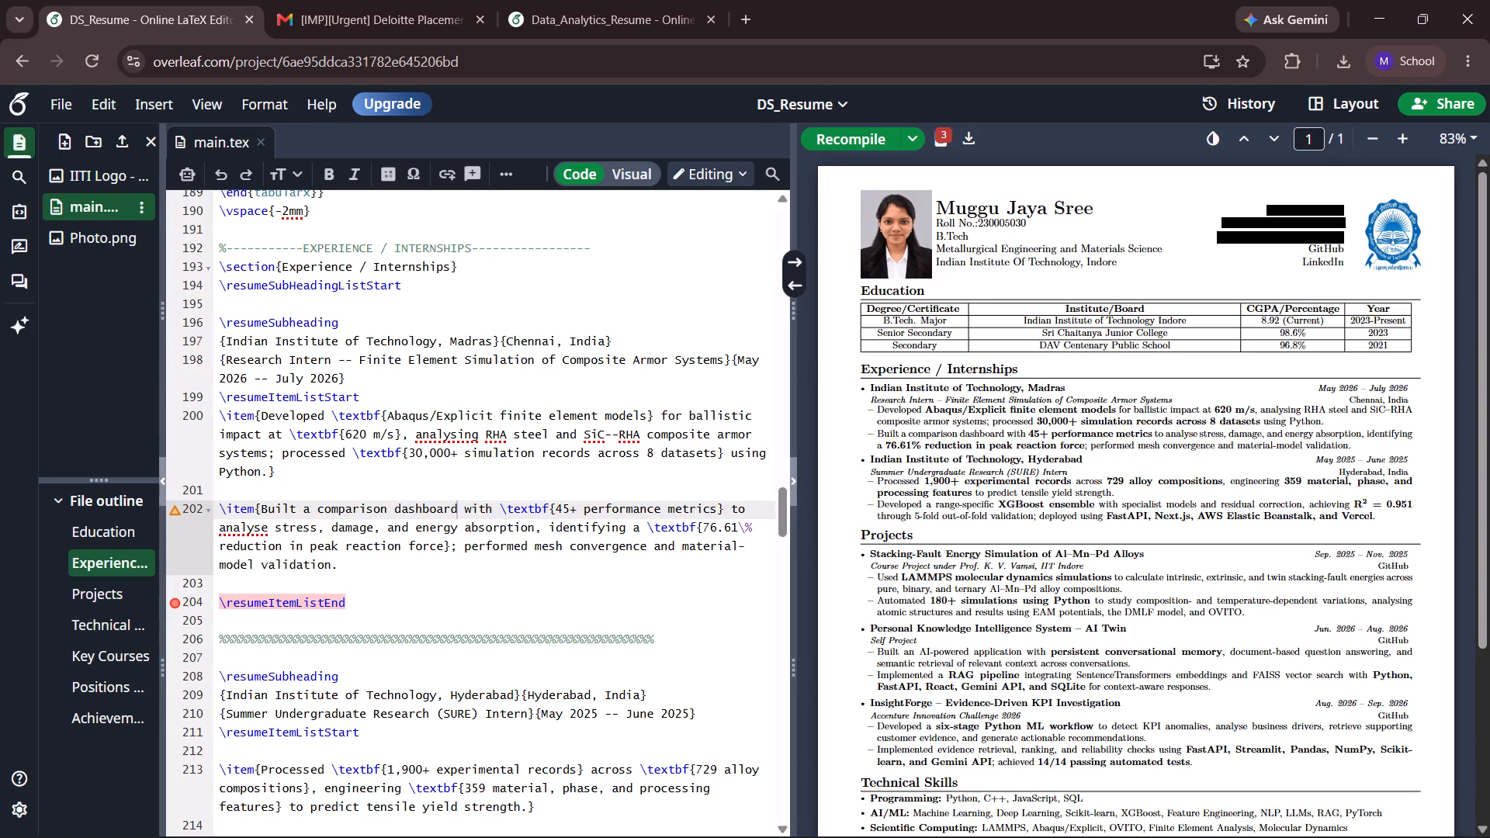
Split the IIT Madras dashboard bullet after "energy absorption" into two braced \item entries, dropping the comma, and recompile.
click(546, 524)
key(BackSpace)
key(BackSpace)
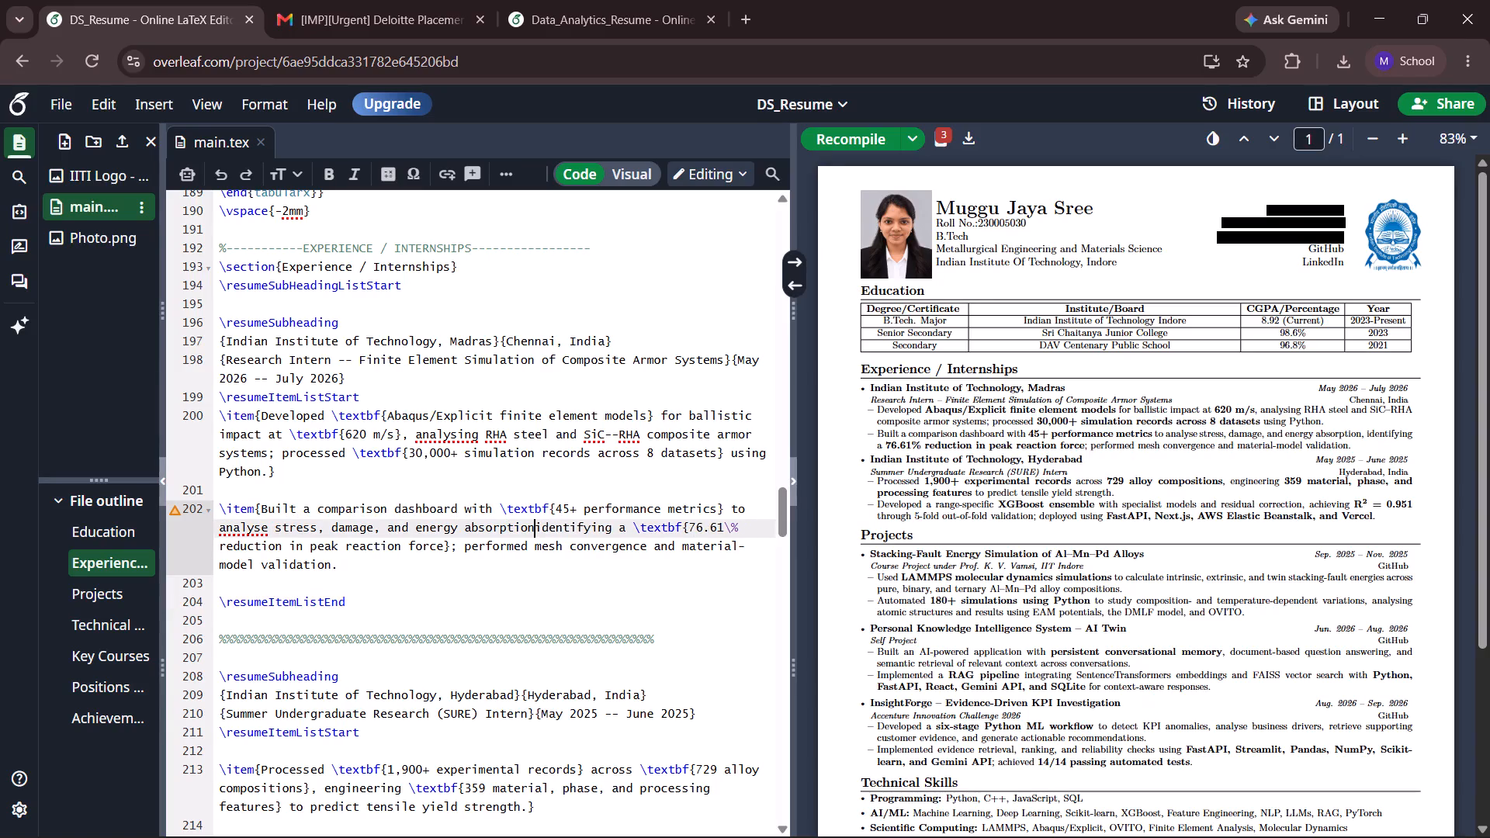
key(Return)
key(Right)
key(BackSpace)
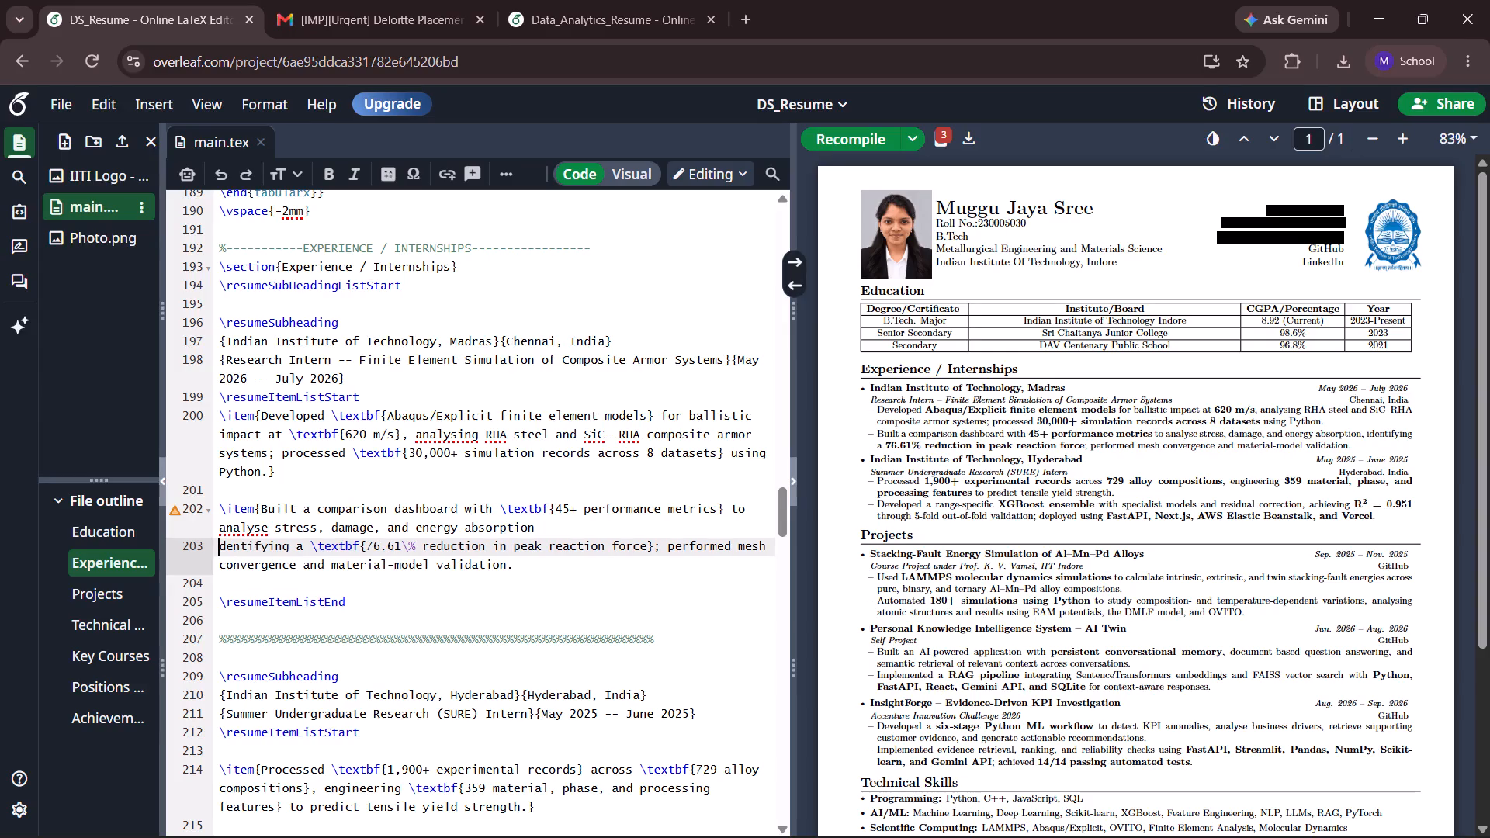
text(\ite,)
key(BackSpace)
key(m)
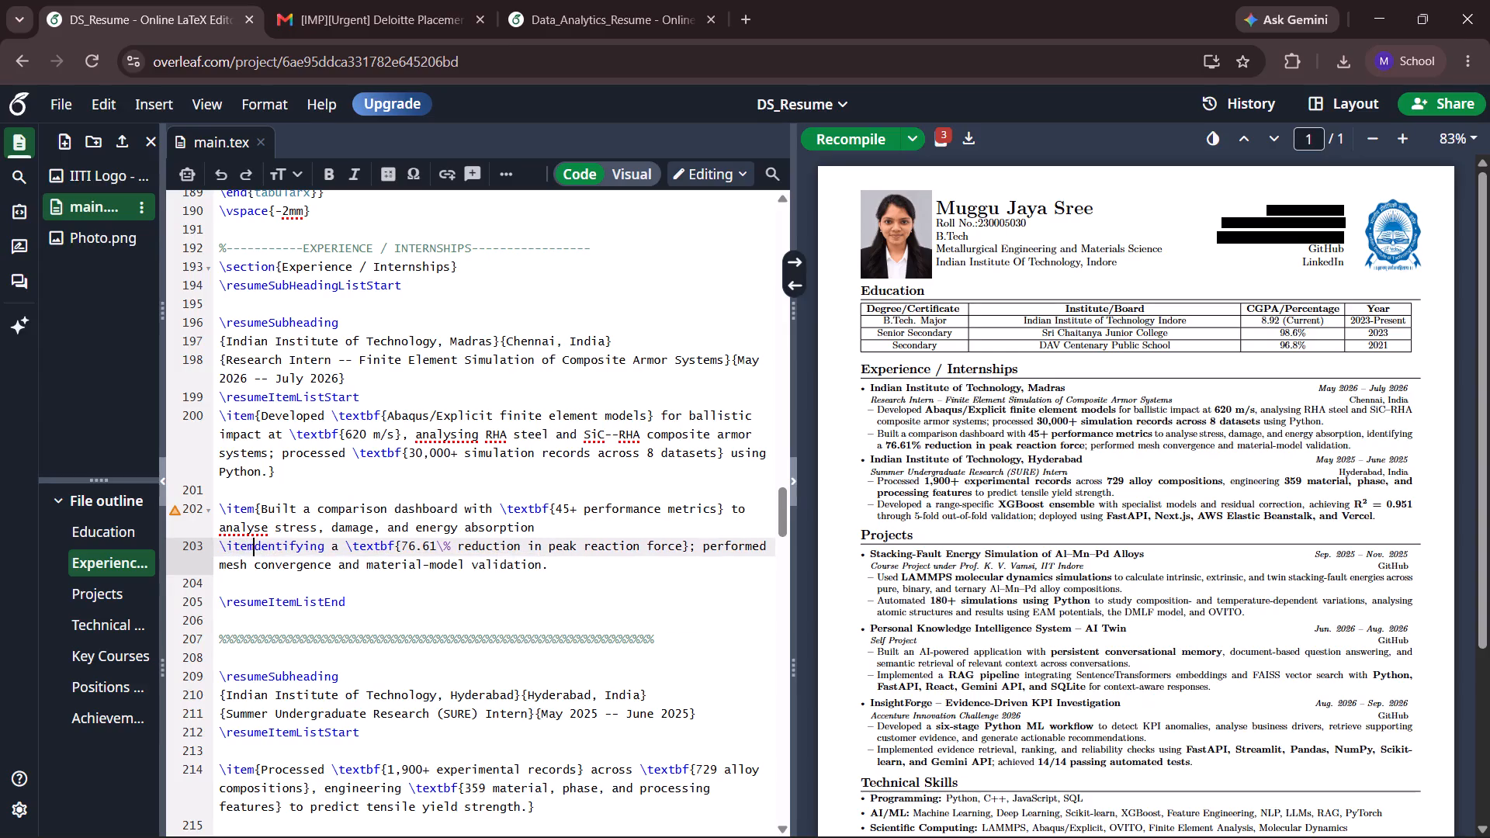
key(shift+braceleft)
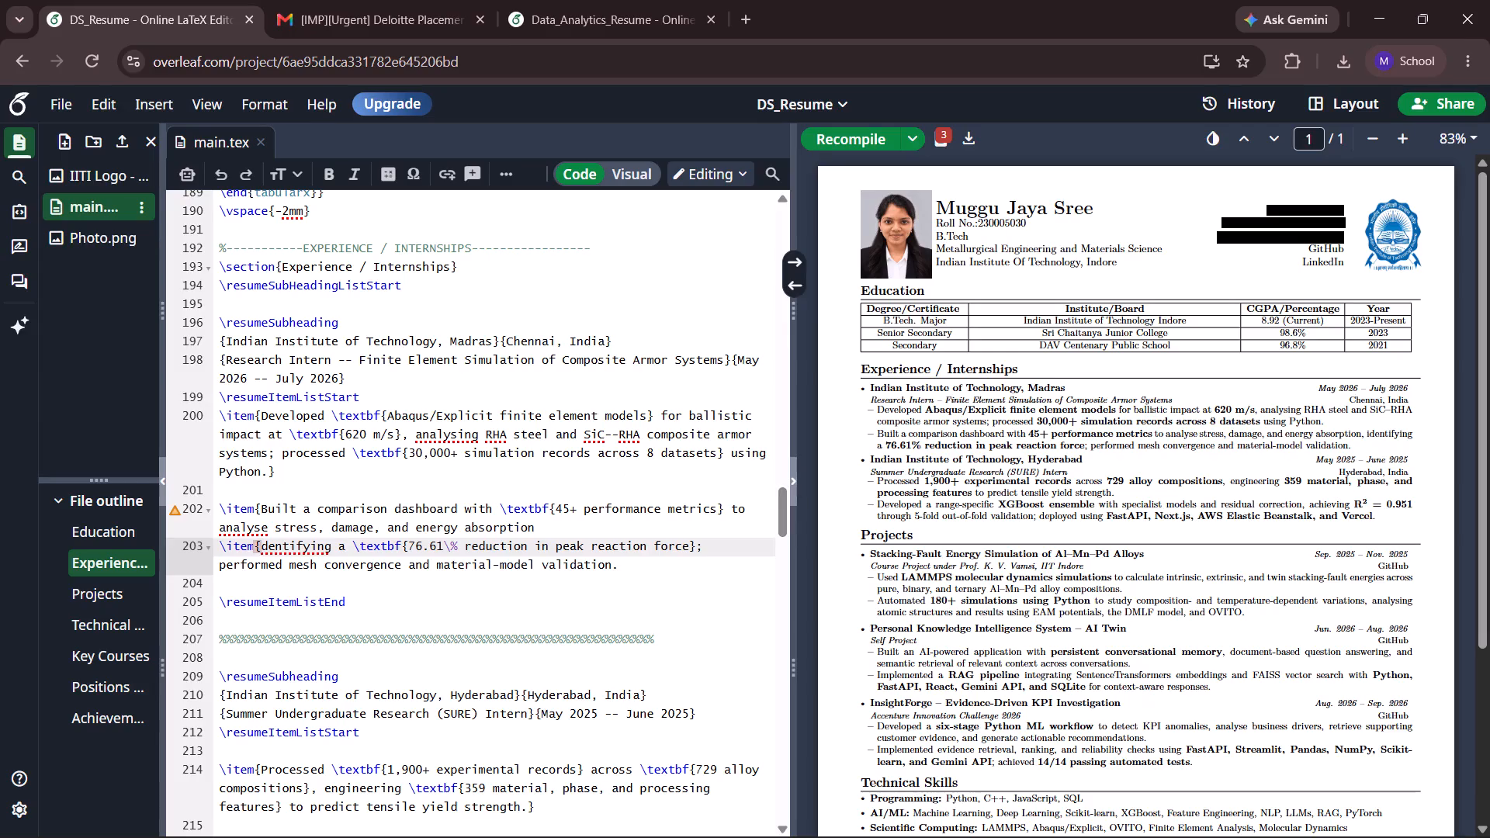
click(619, 563)
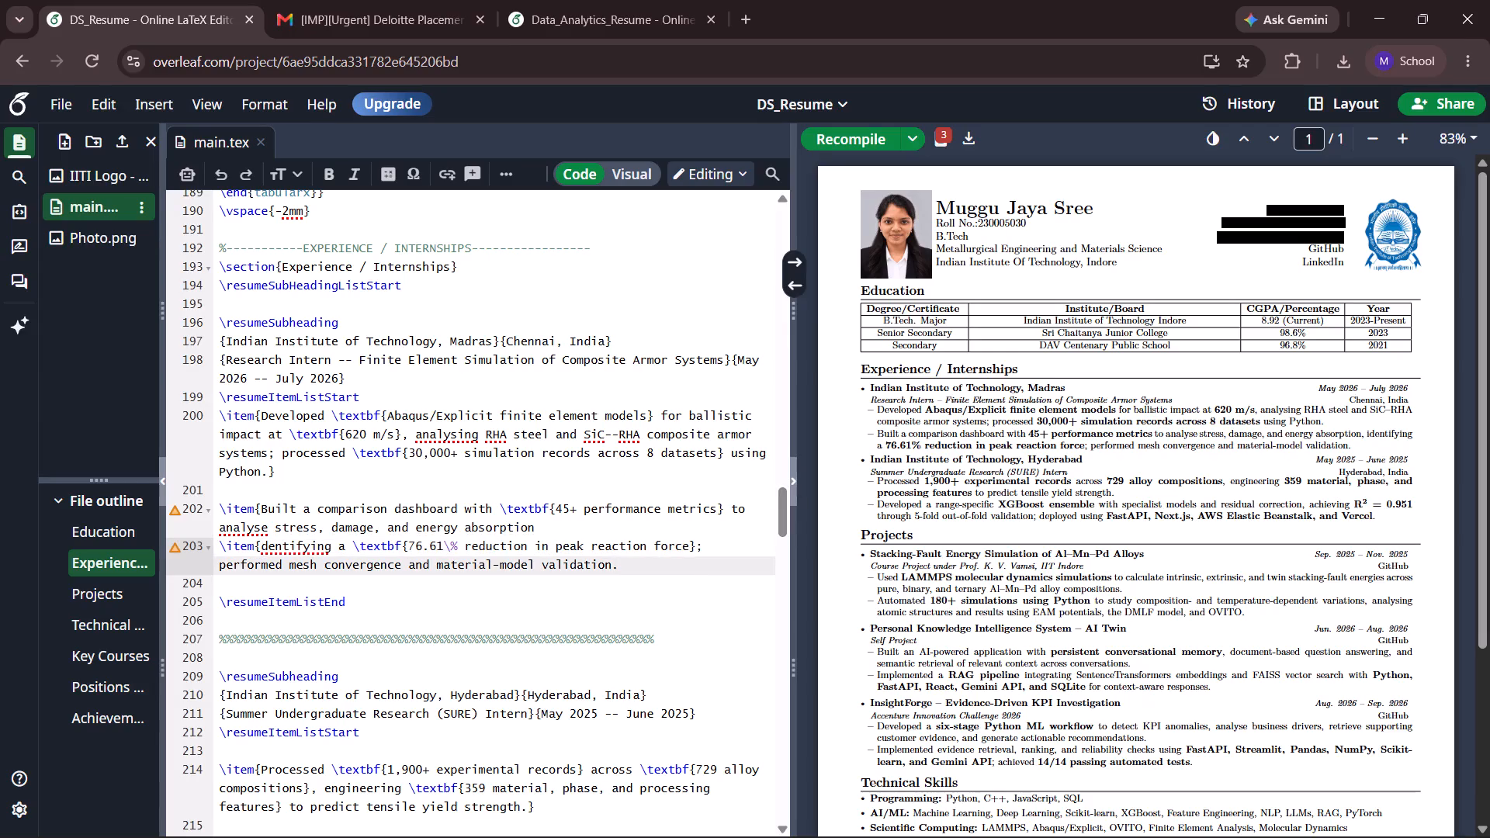
key(shift+braceright)
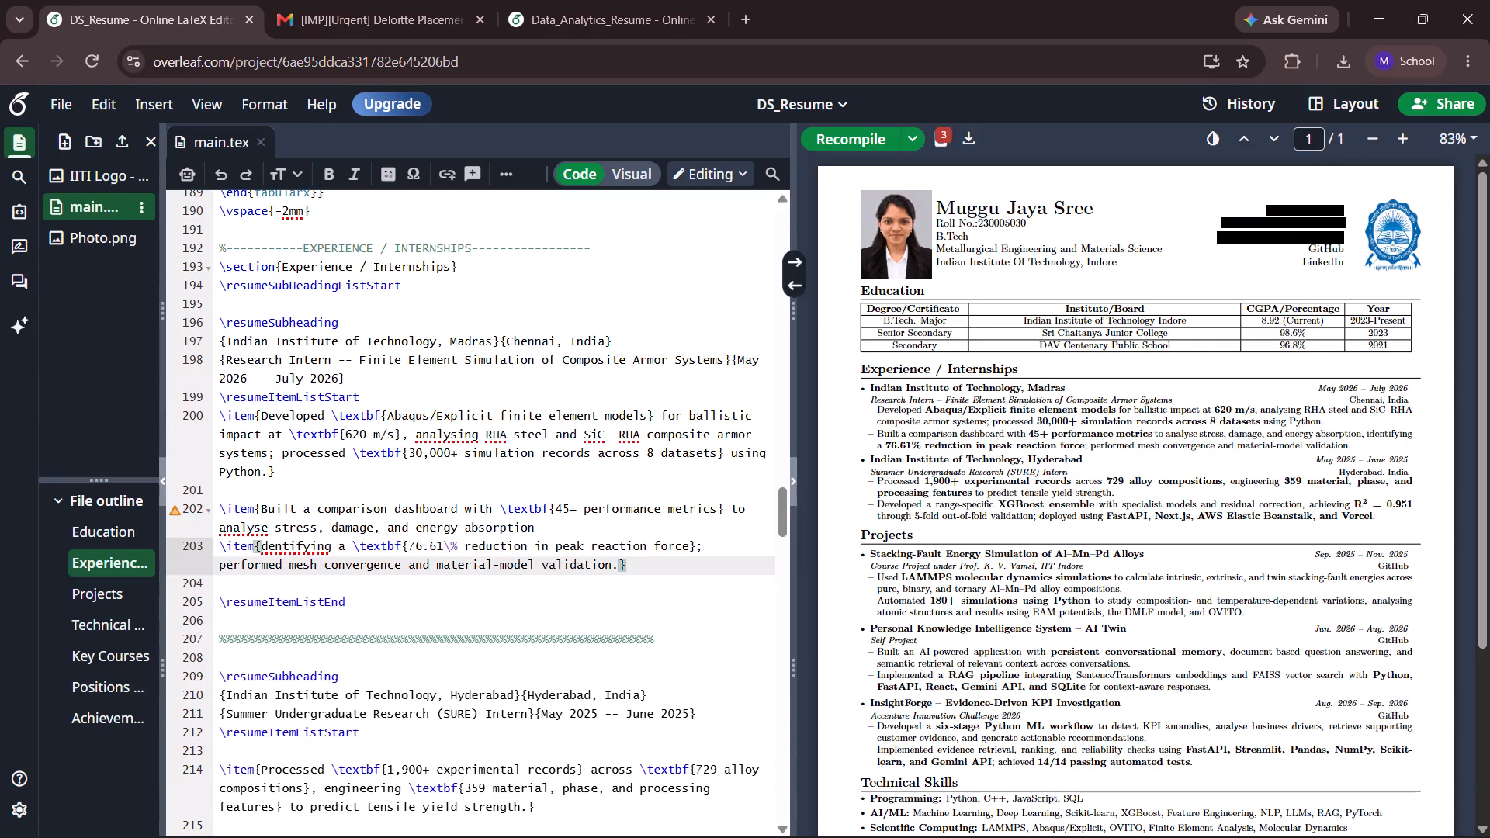
click(538, 524)
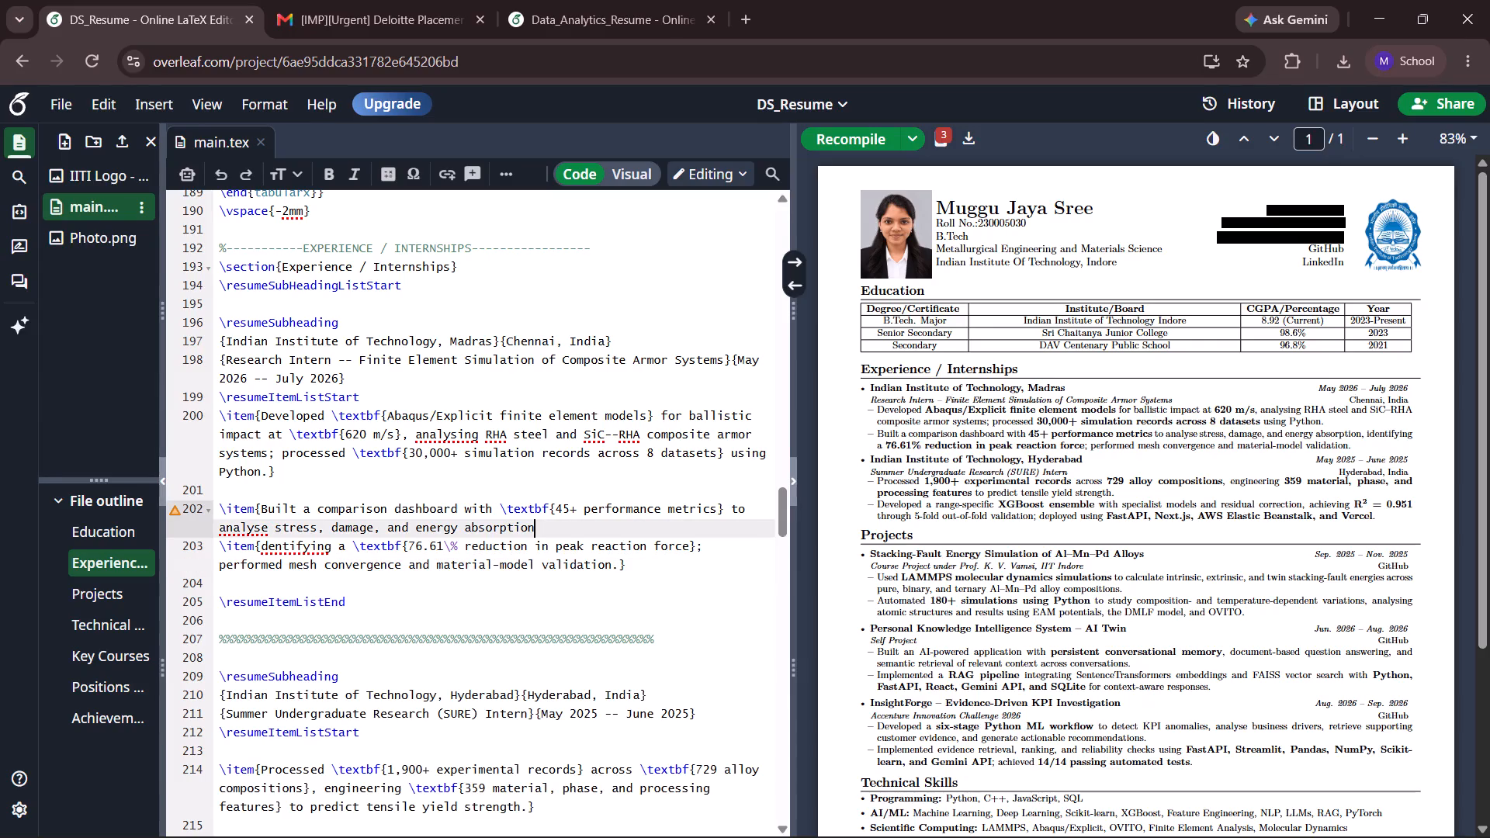
key(shift+braceright)
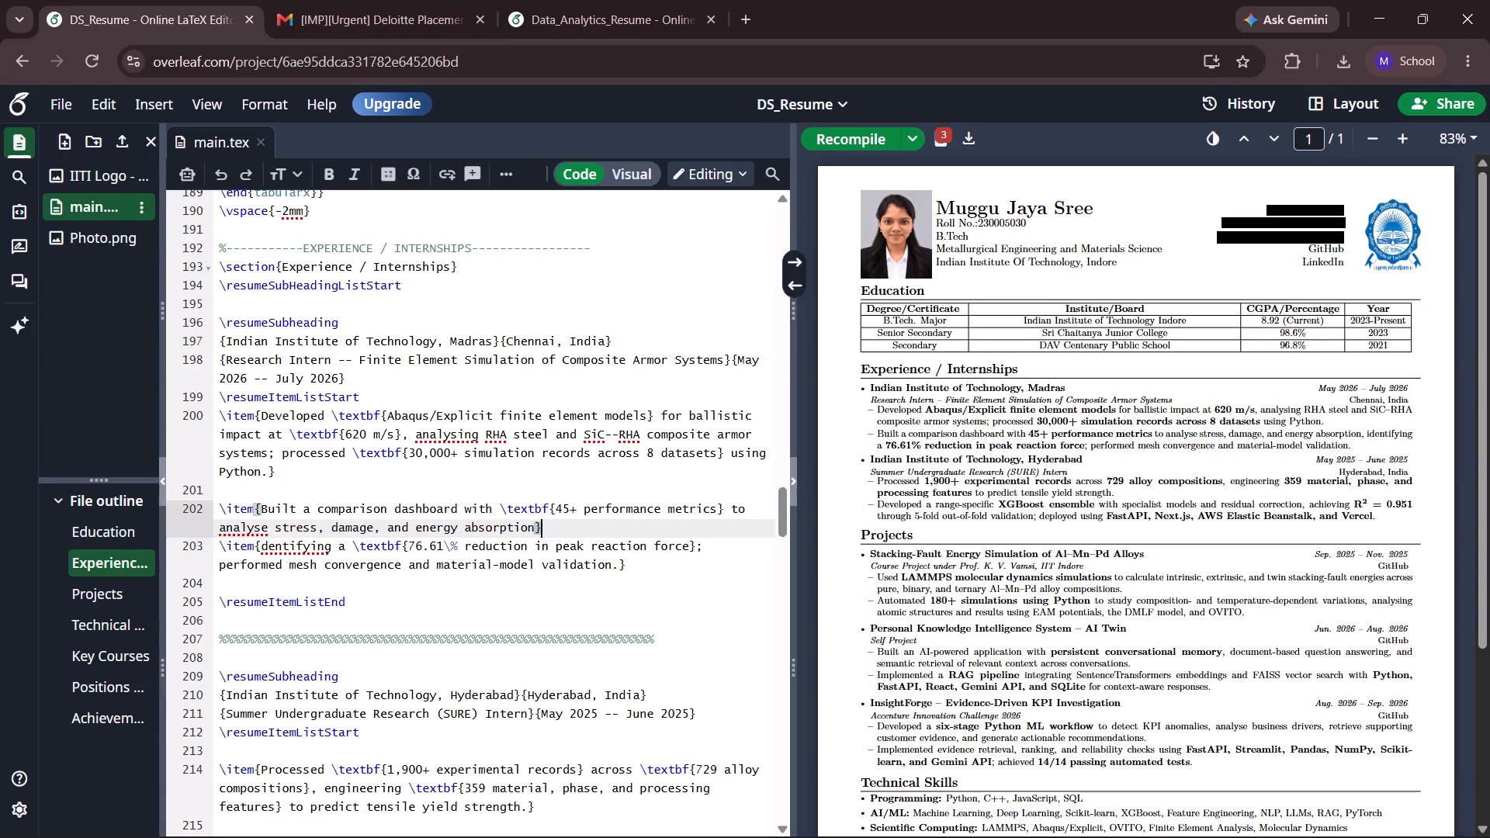
click(835, 145)
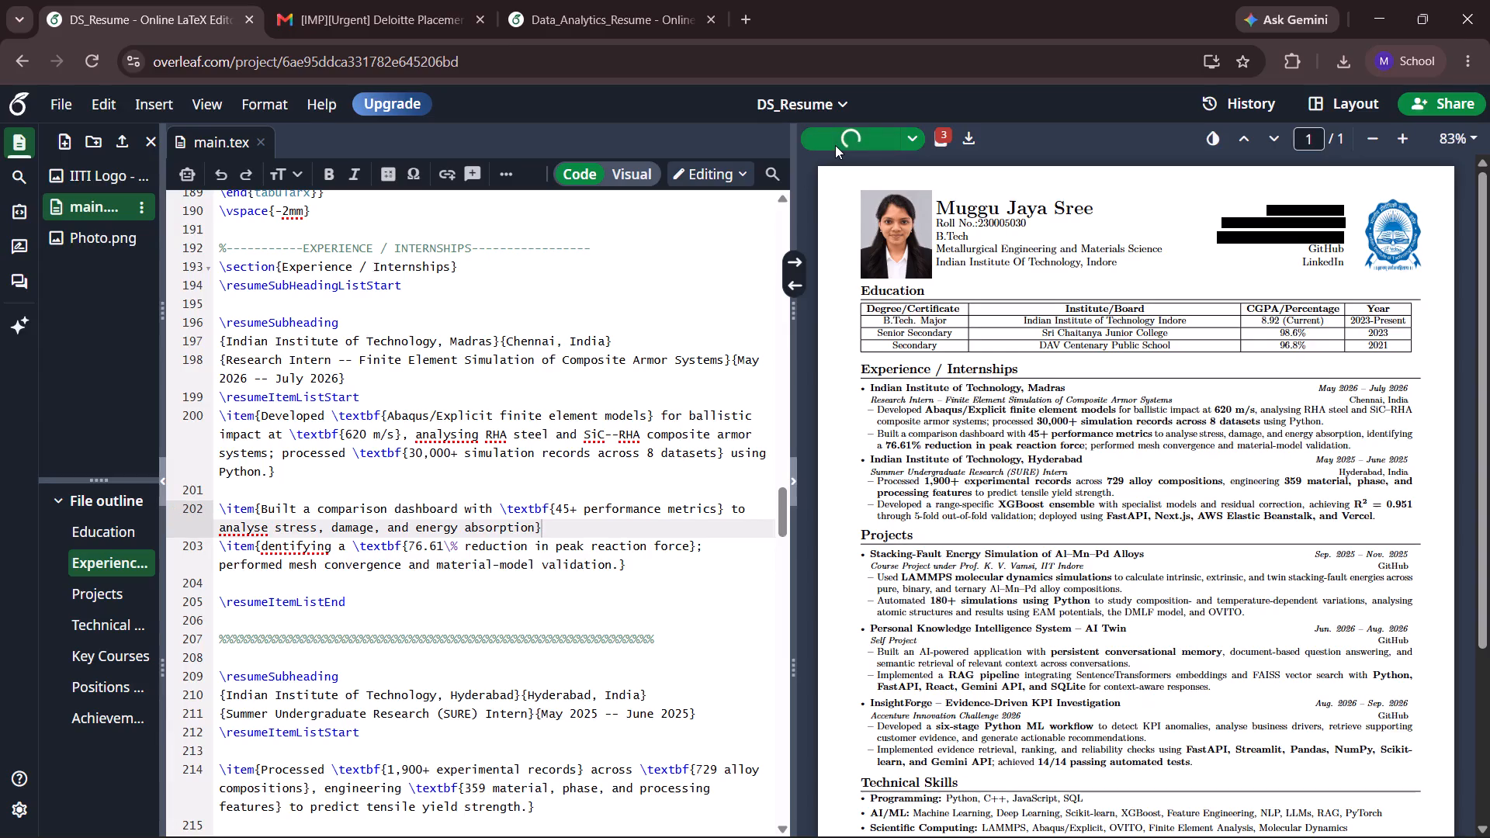
Change the opening word of the new peak reaction force bullet to "Identified".
click(264, 548)
key(i)
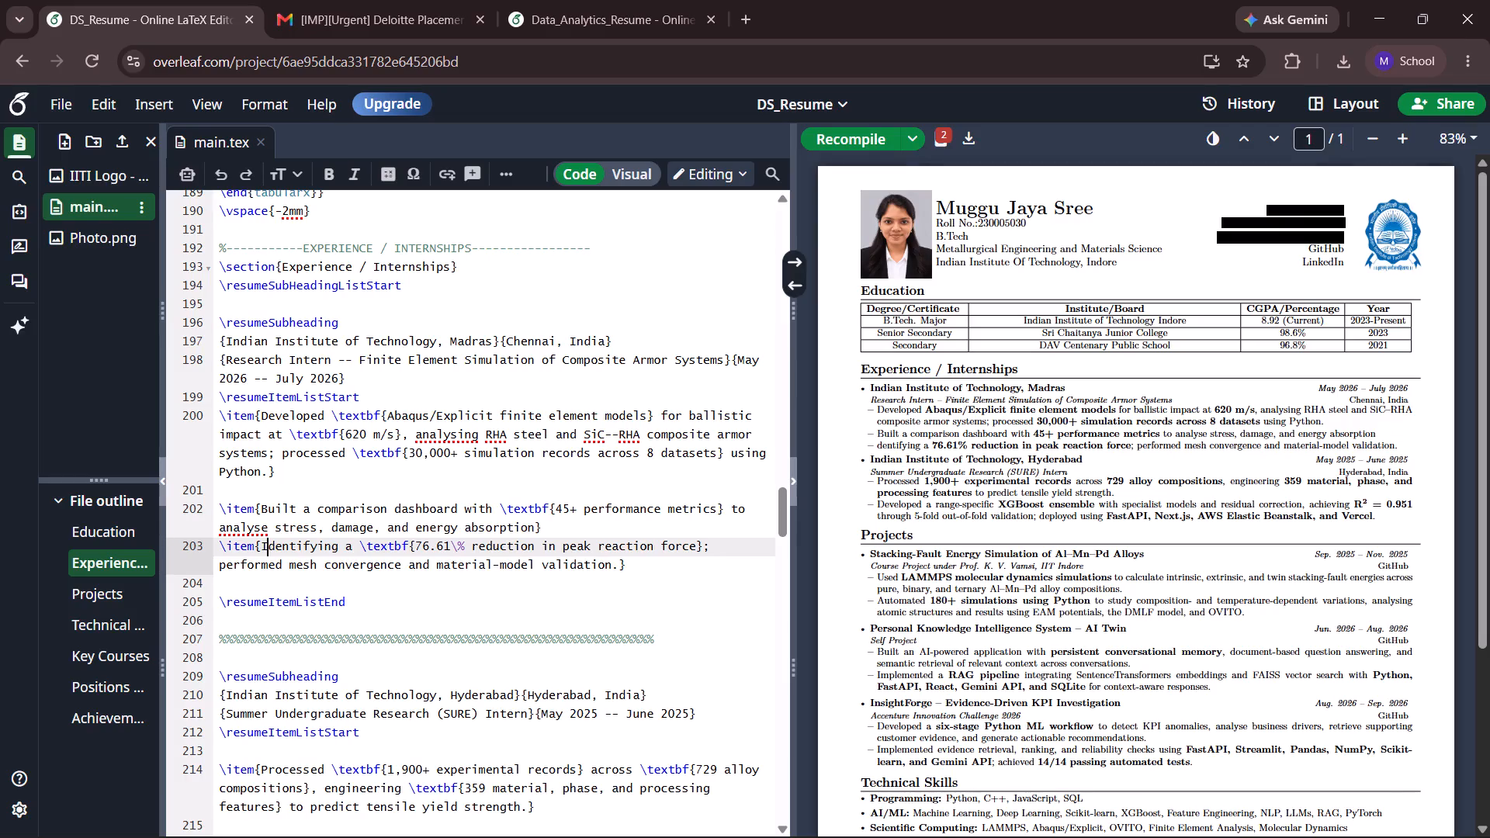
click(341, 548)
key(BackSpace)
key(BackSpace)
key(BackSpace)
key(BackSpace)
key(BackSpace)
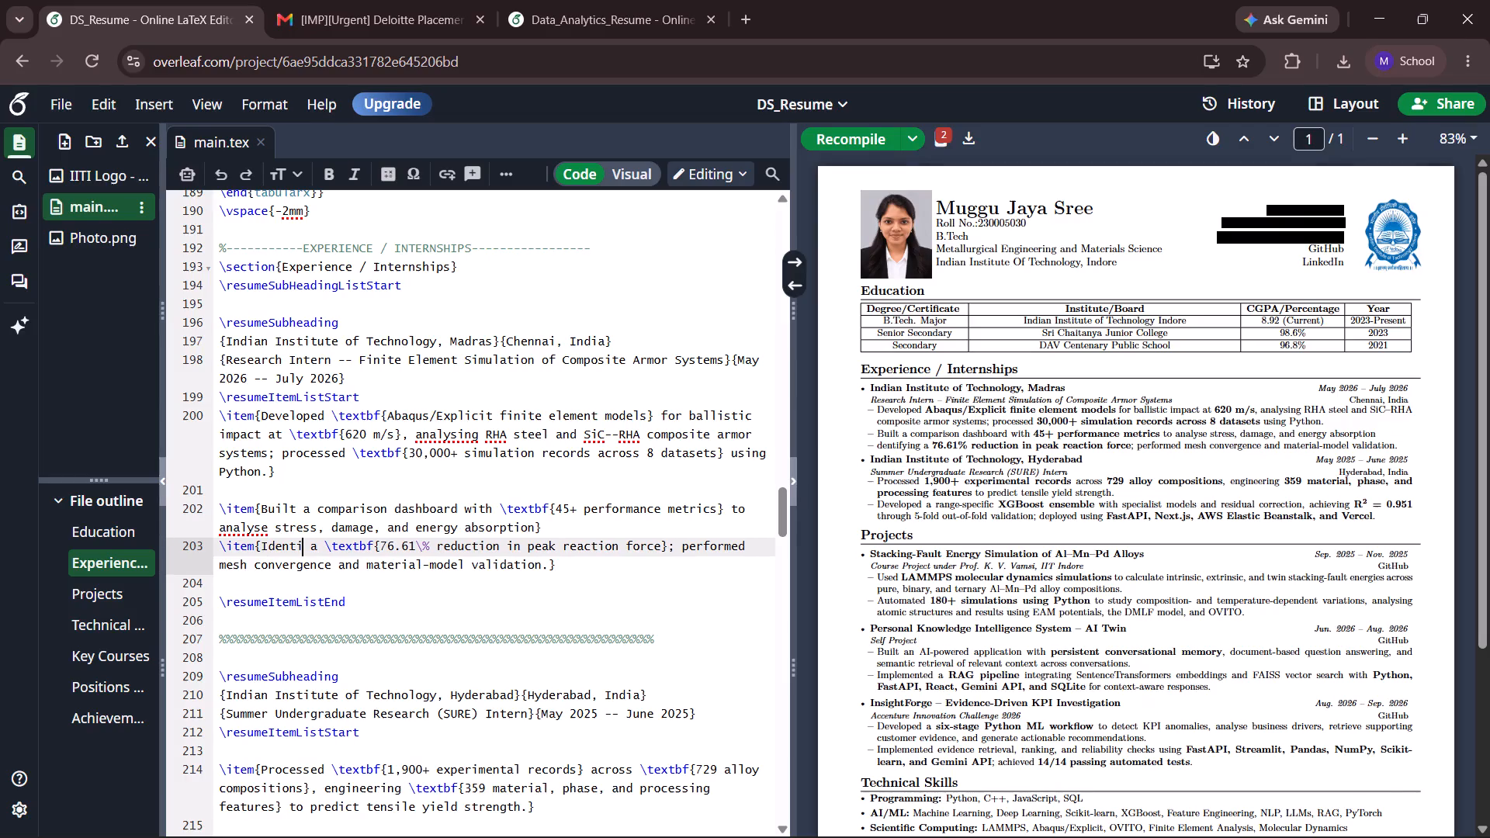
text(fied)
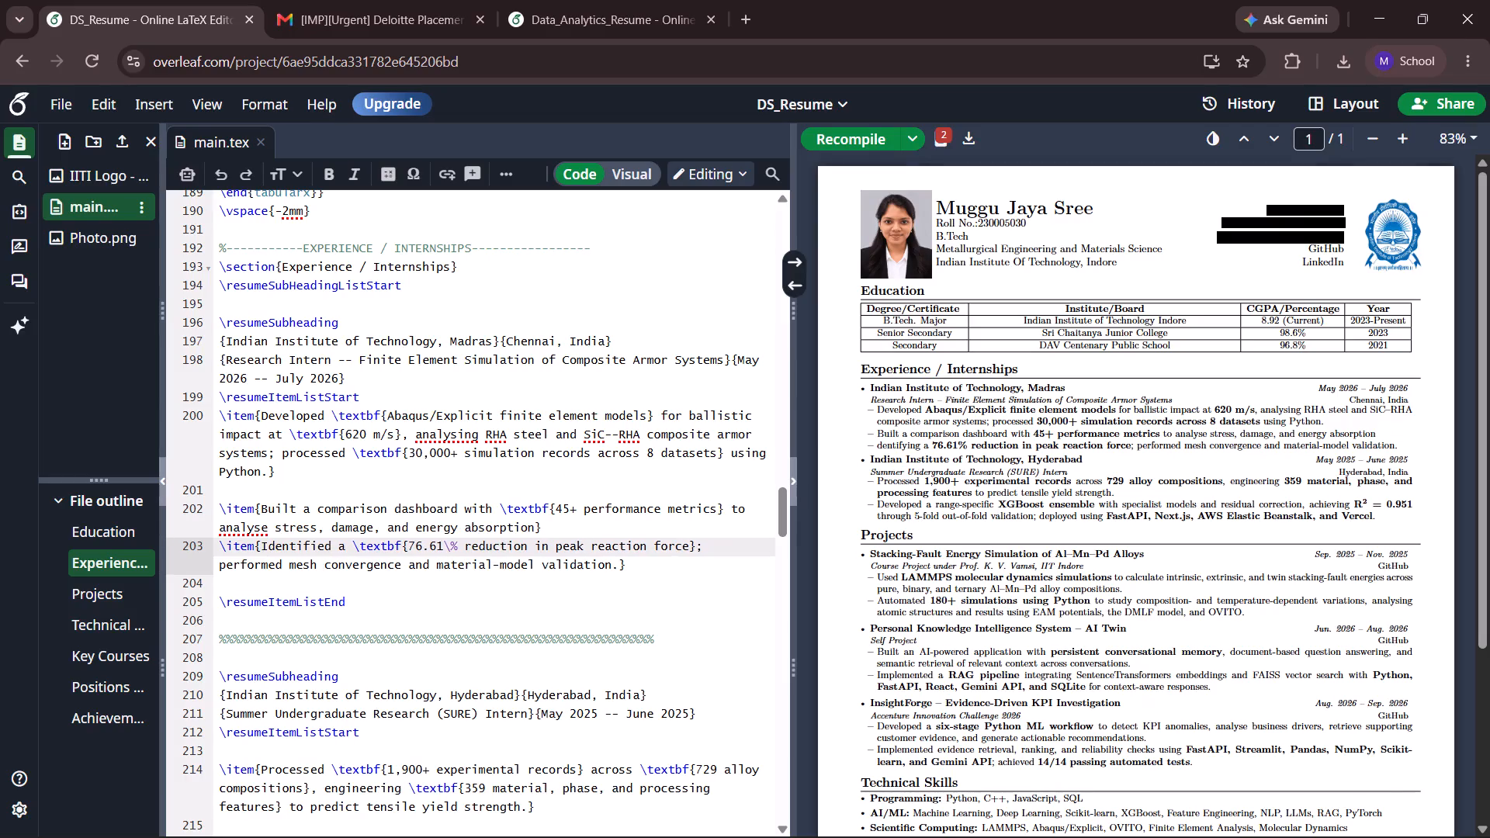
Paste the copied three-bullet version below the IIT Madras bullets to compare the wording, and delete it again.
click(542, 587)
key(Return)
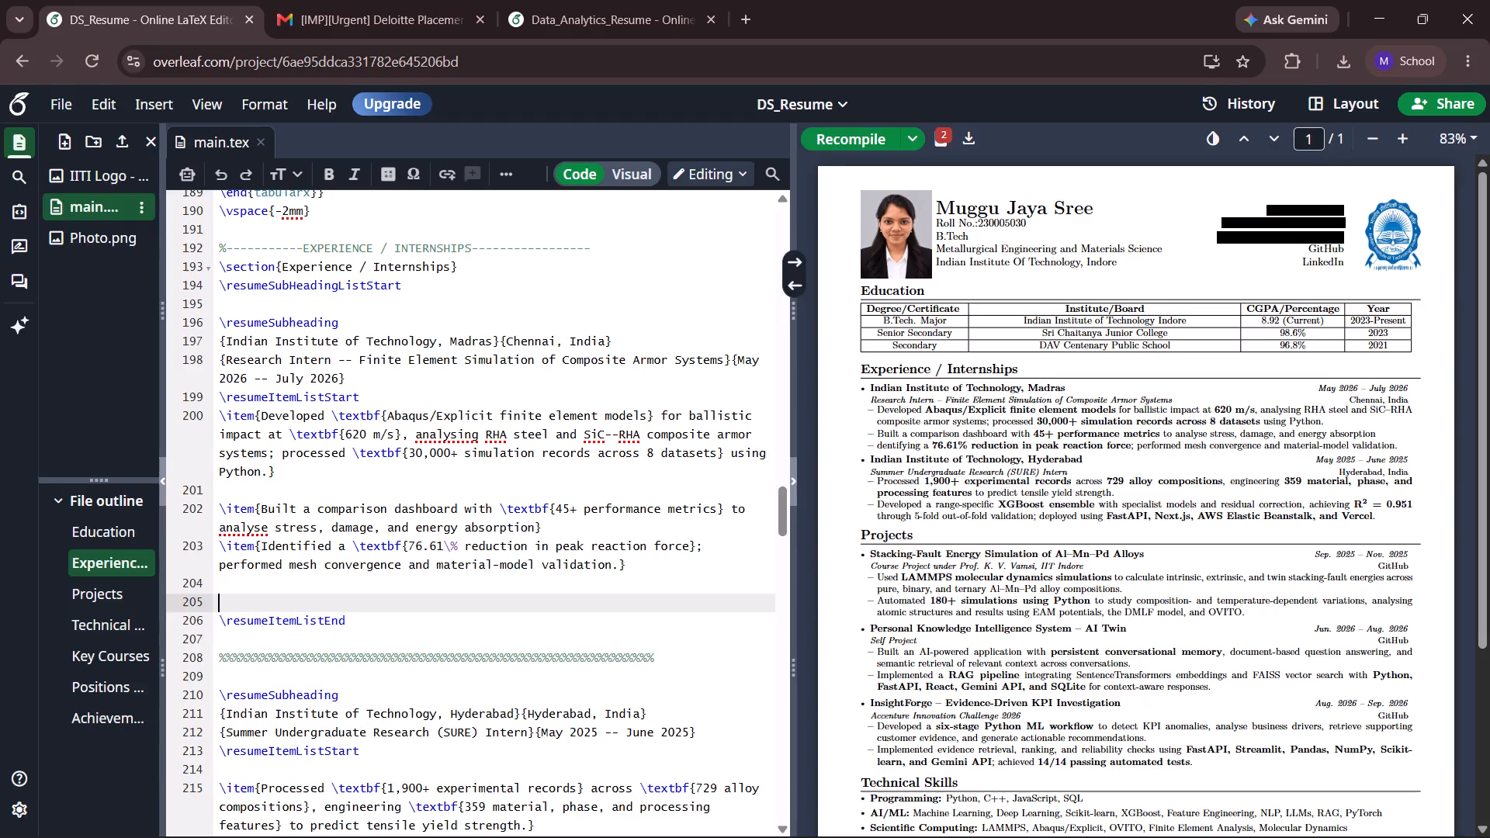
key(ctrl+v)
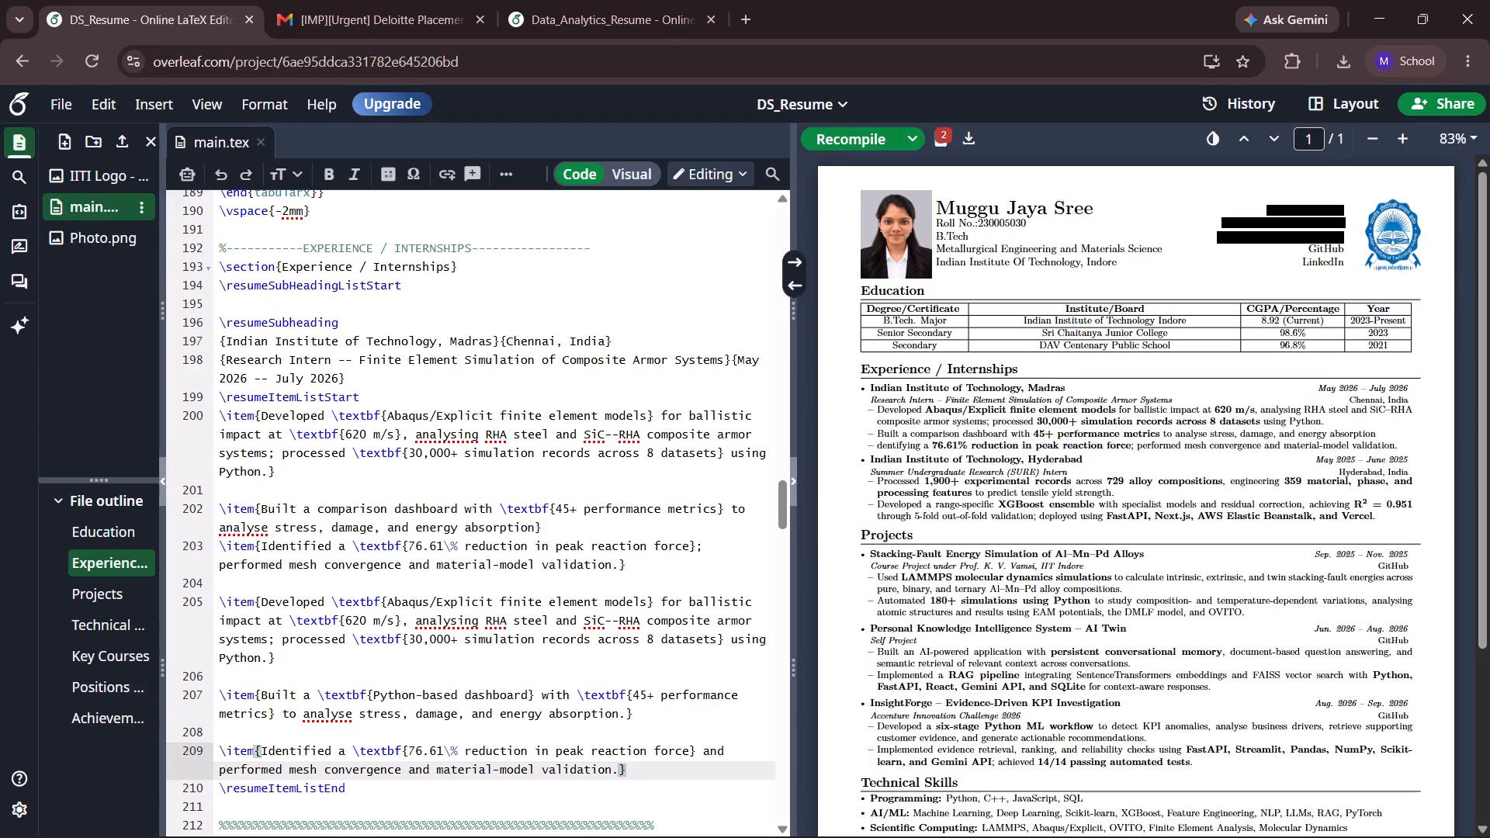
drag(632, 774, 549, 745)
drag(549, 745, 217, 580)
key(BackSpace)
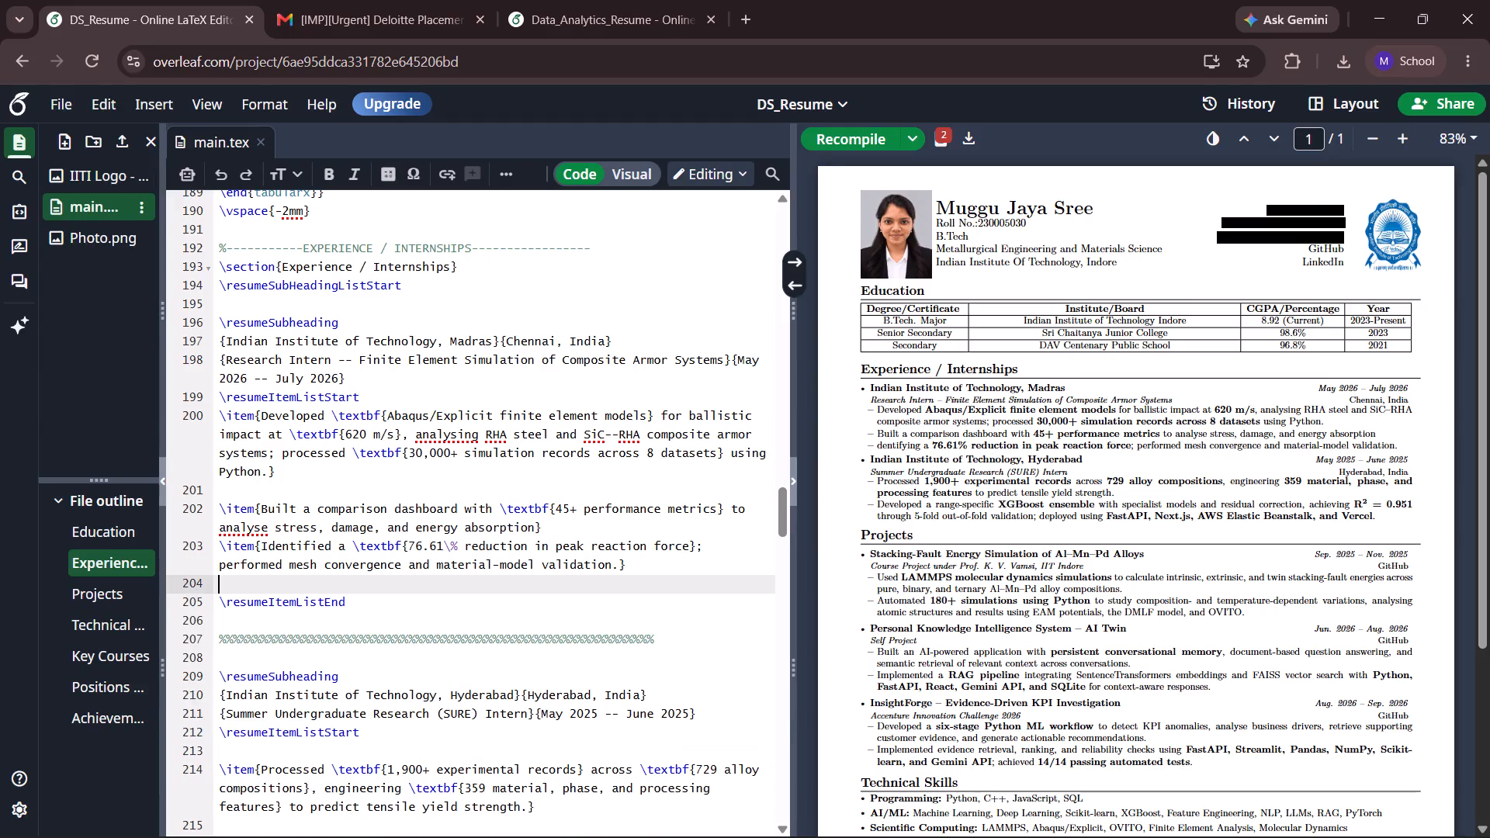
Replace the semicolon after "reduction in peak reaction force" with "and", recompile, and check the résumé's page layout.
click(722, 557)
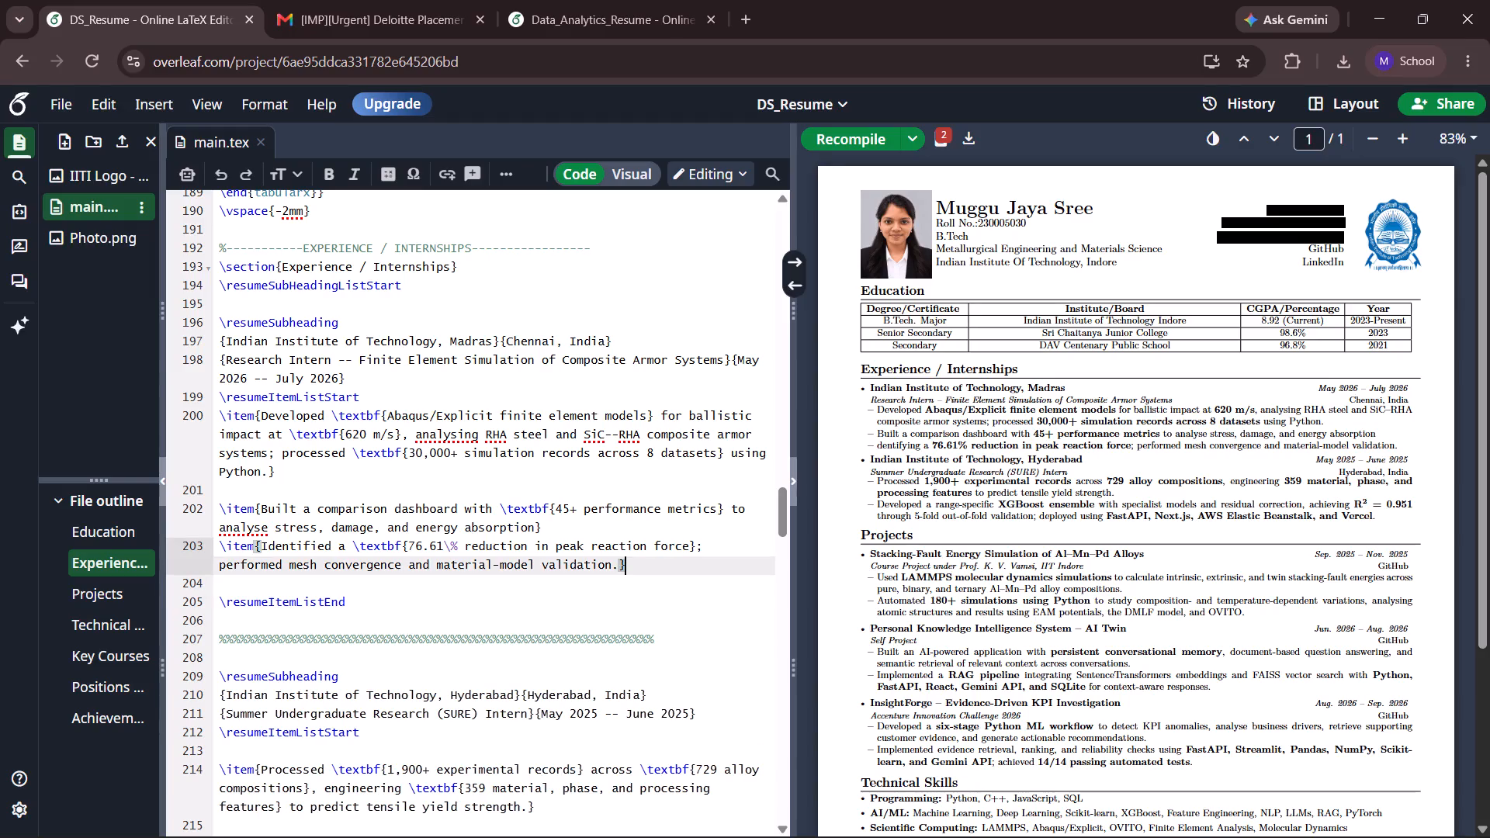
click(712, 545)
key(BackSpace)
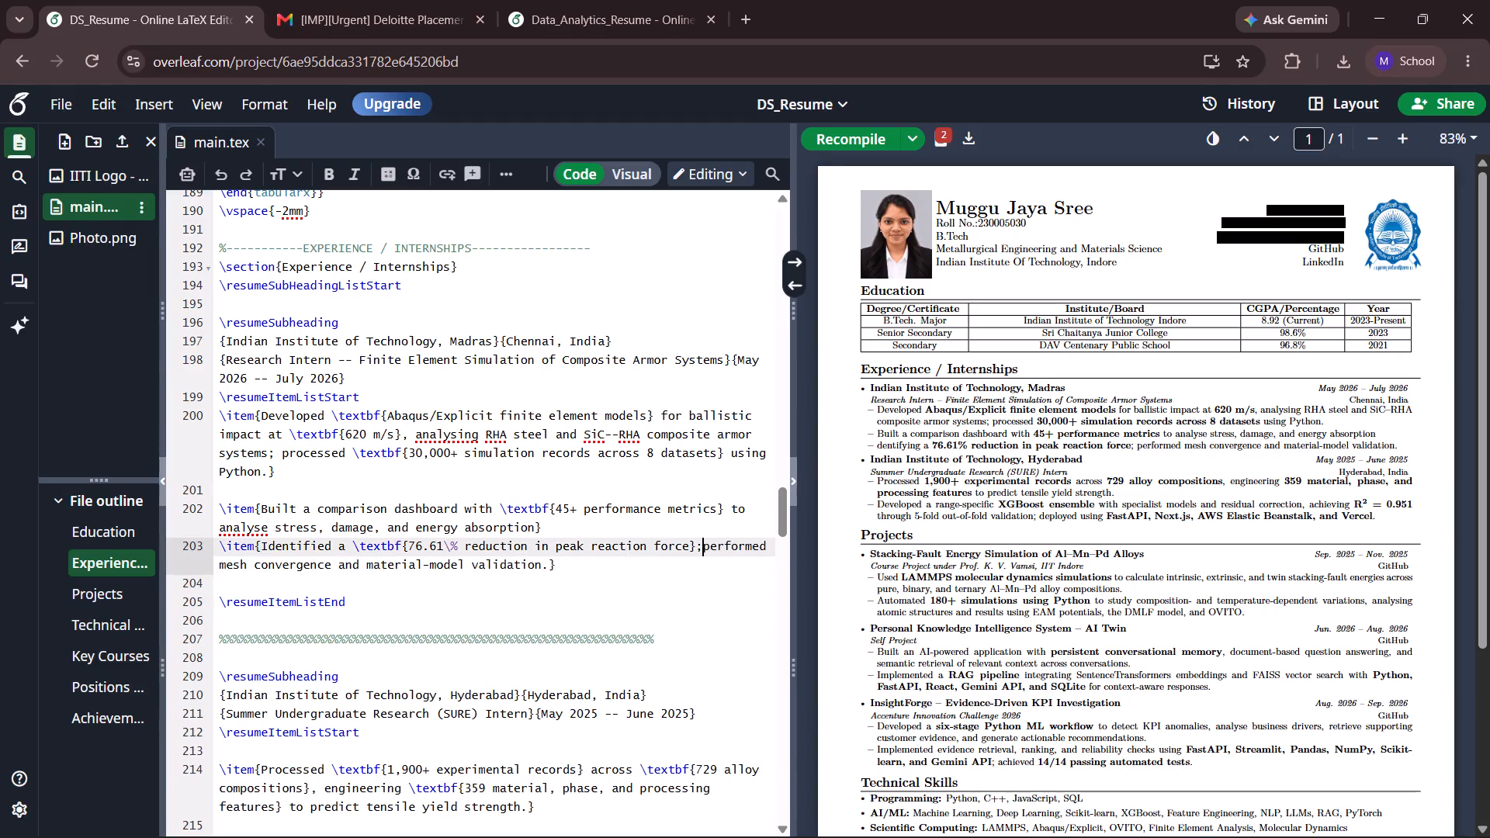
key(BackSpace)
key(space)
text(and)
key(space)
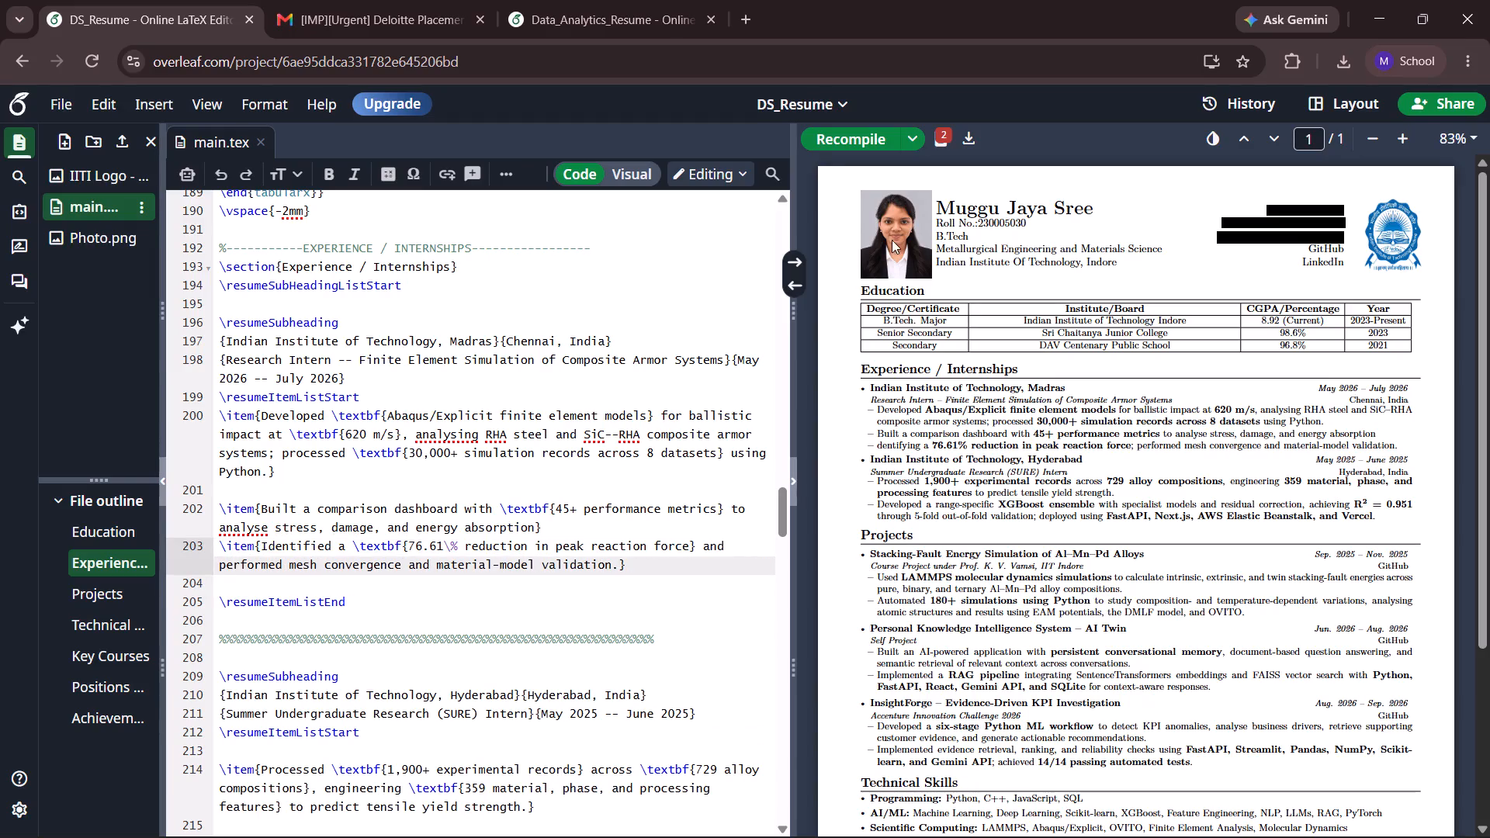
click(850, 144)
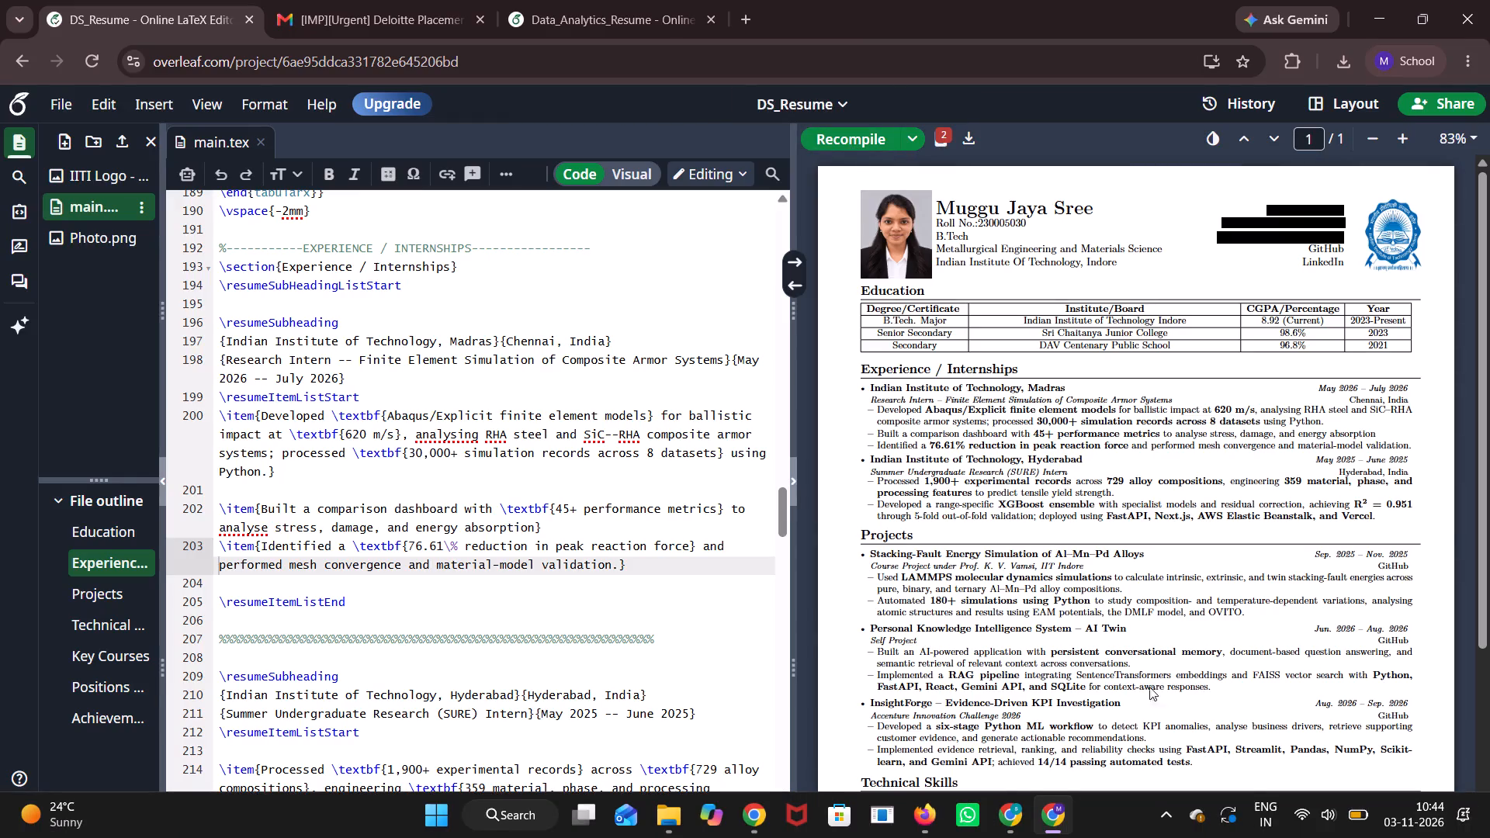
drag(1489, 486, 1489, 687)
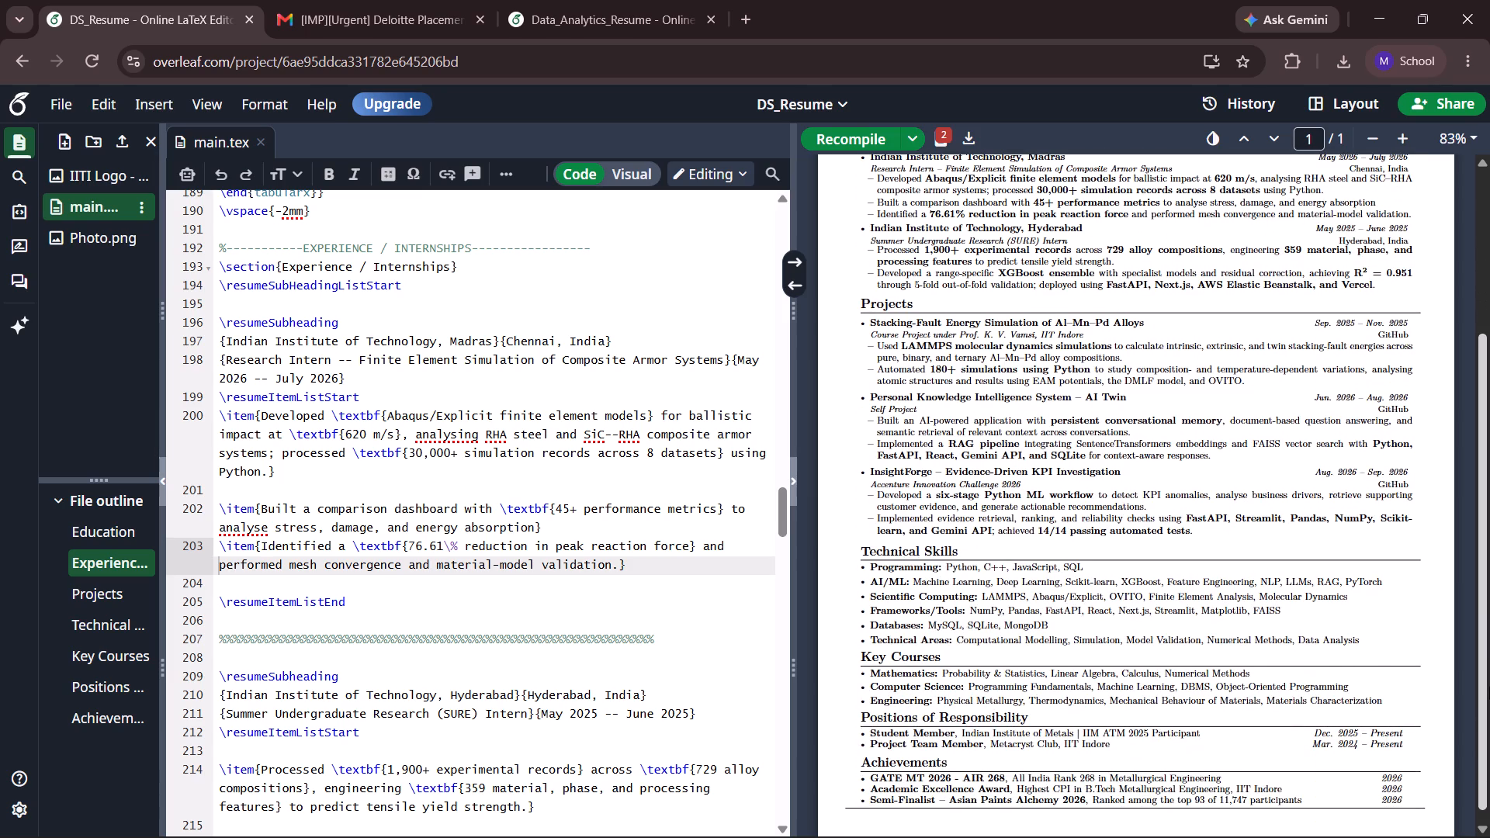
drag(1489, 687, 1489, 688)
drag(1489, 688, 1487, 628)
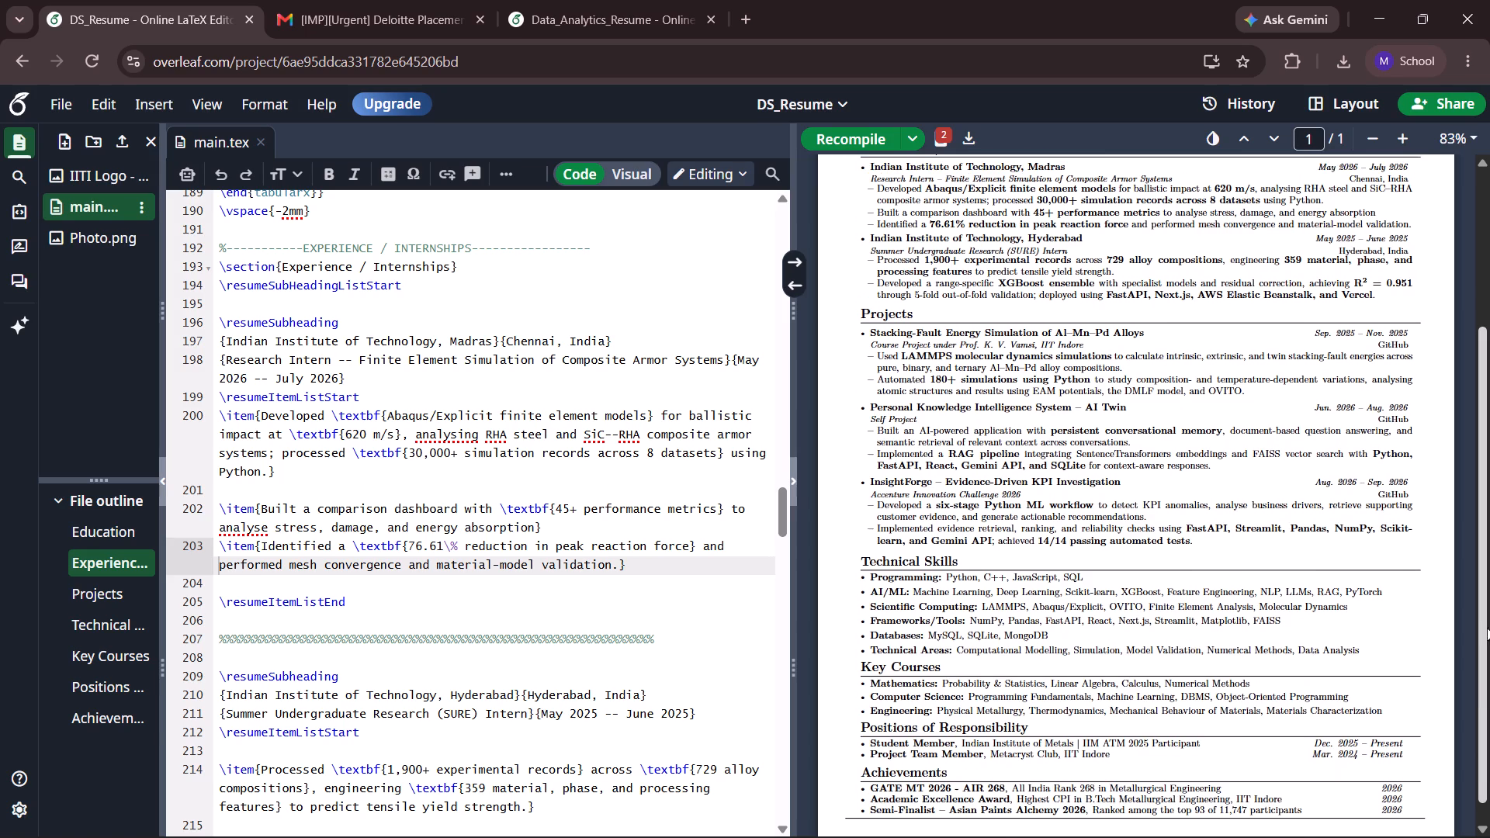
drag(1487, 628, 1489, 691)
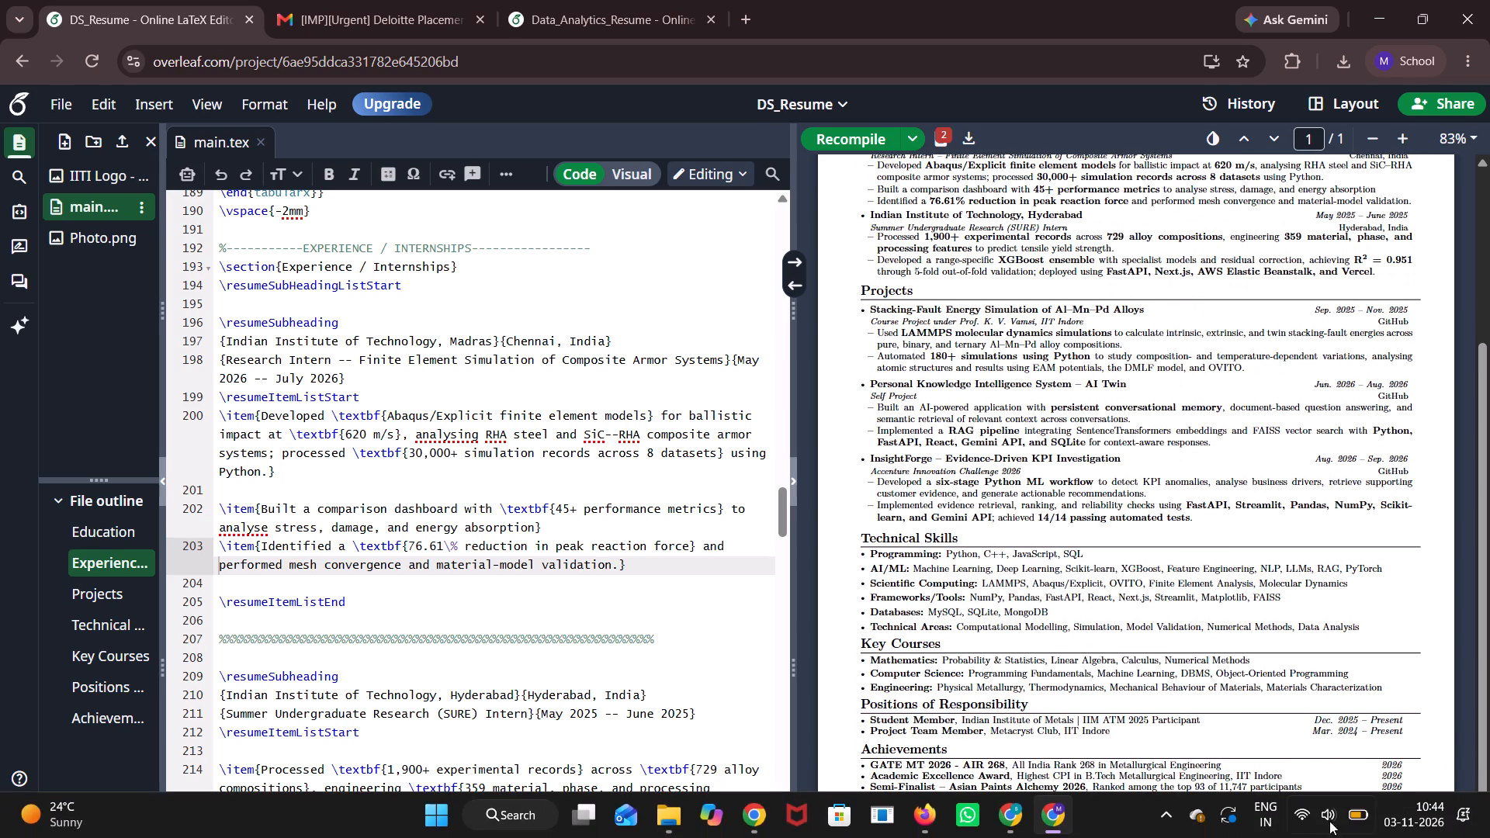
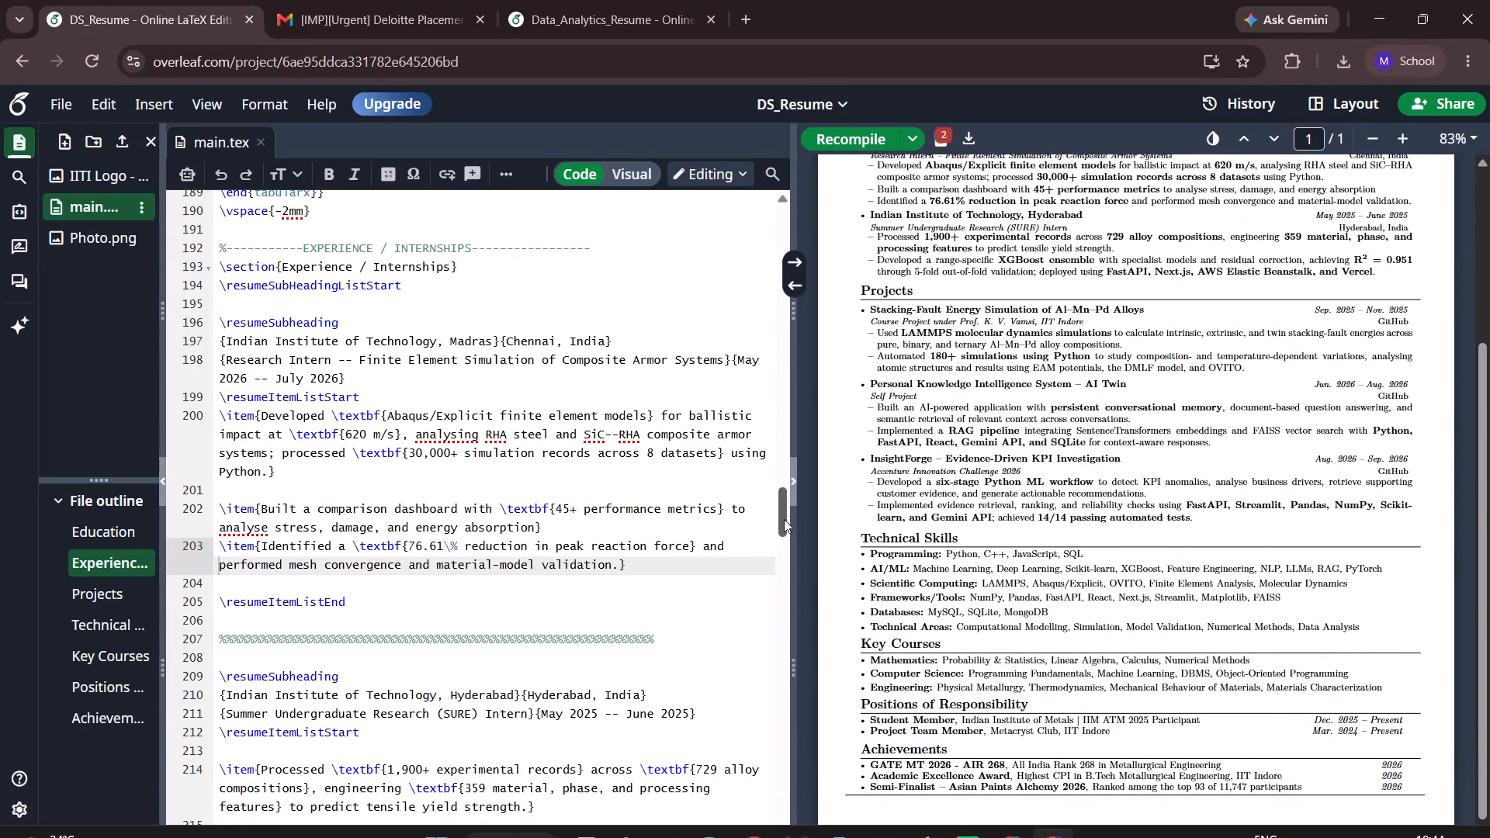
drag(787, 520, 794, 594)
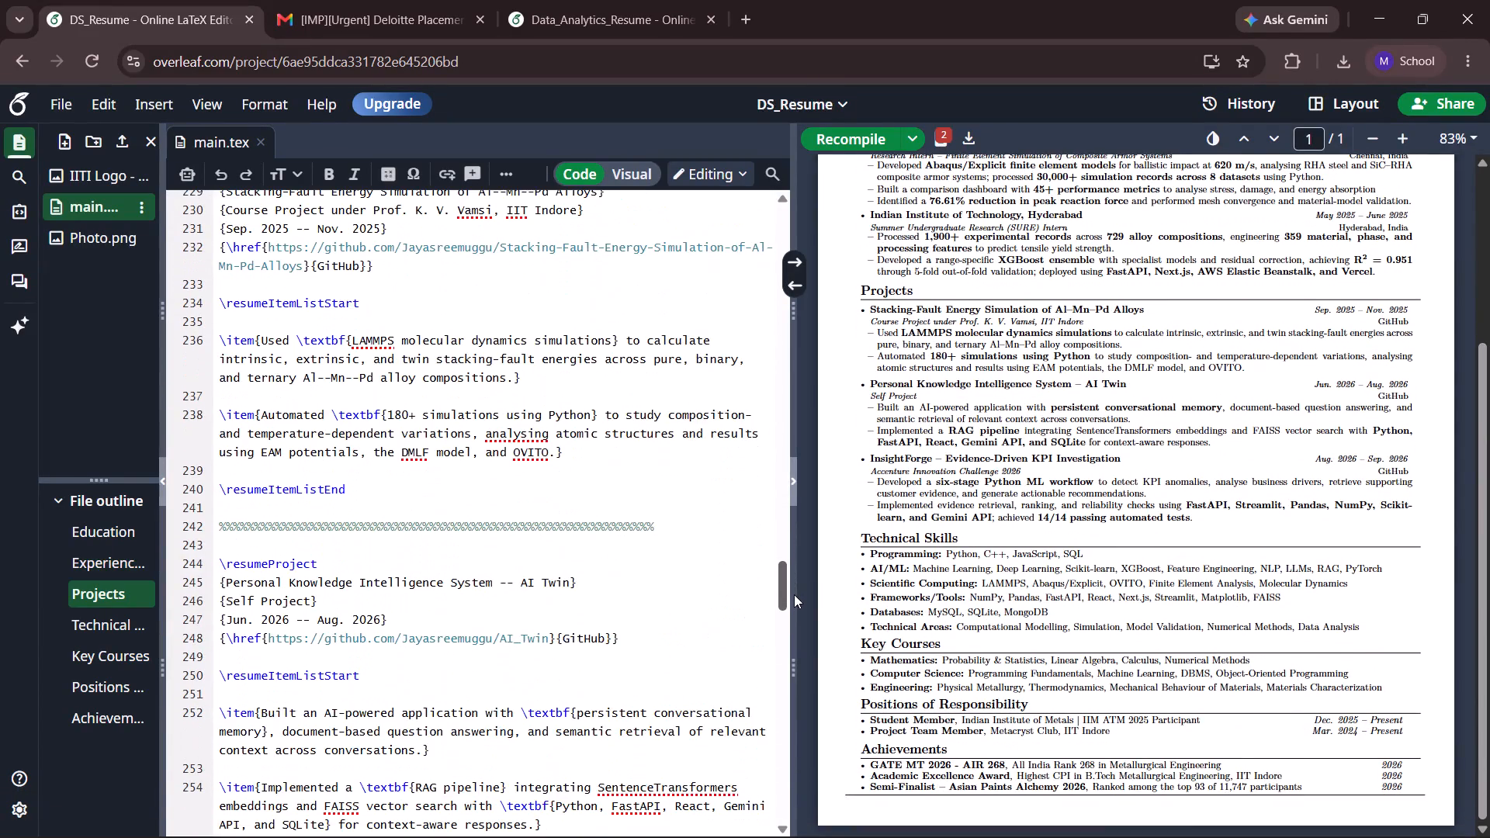
drag(794, 594, 797, 671)
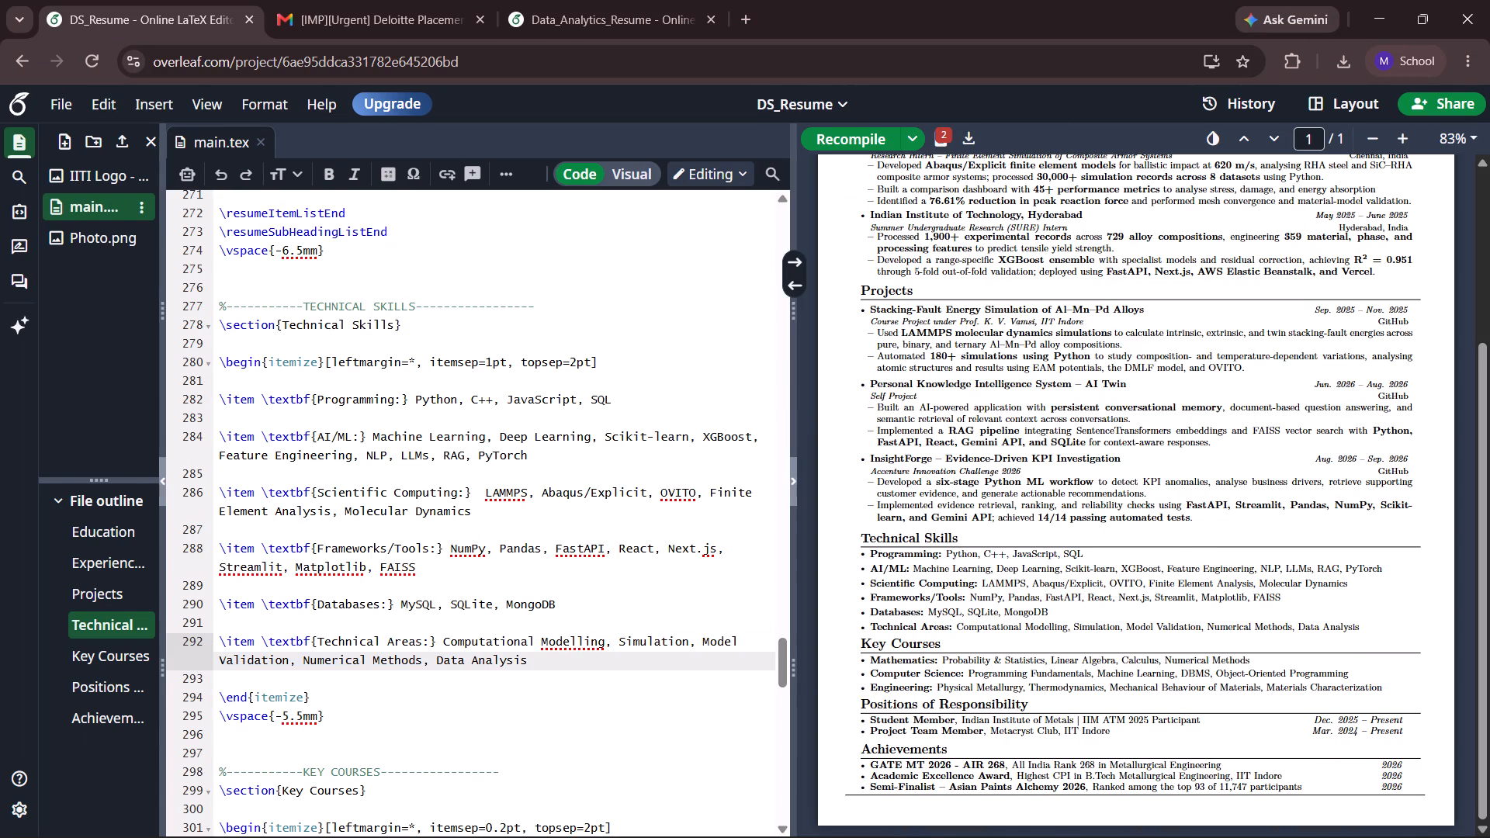
drag(554, 653, 191, 639)
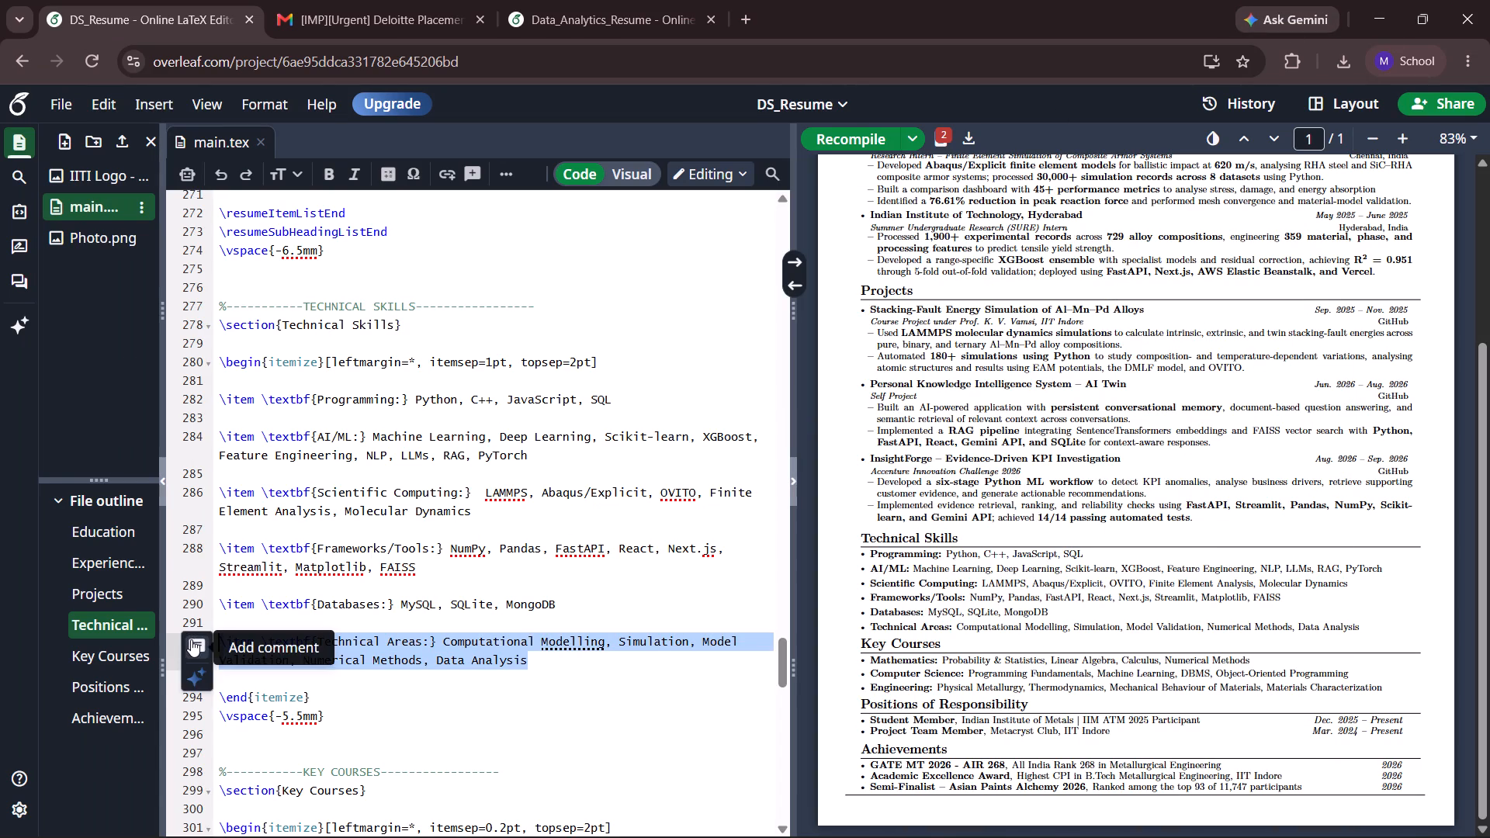
key(ctrl+v)
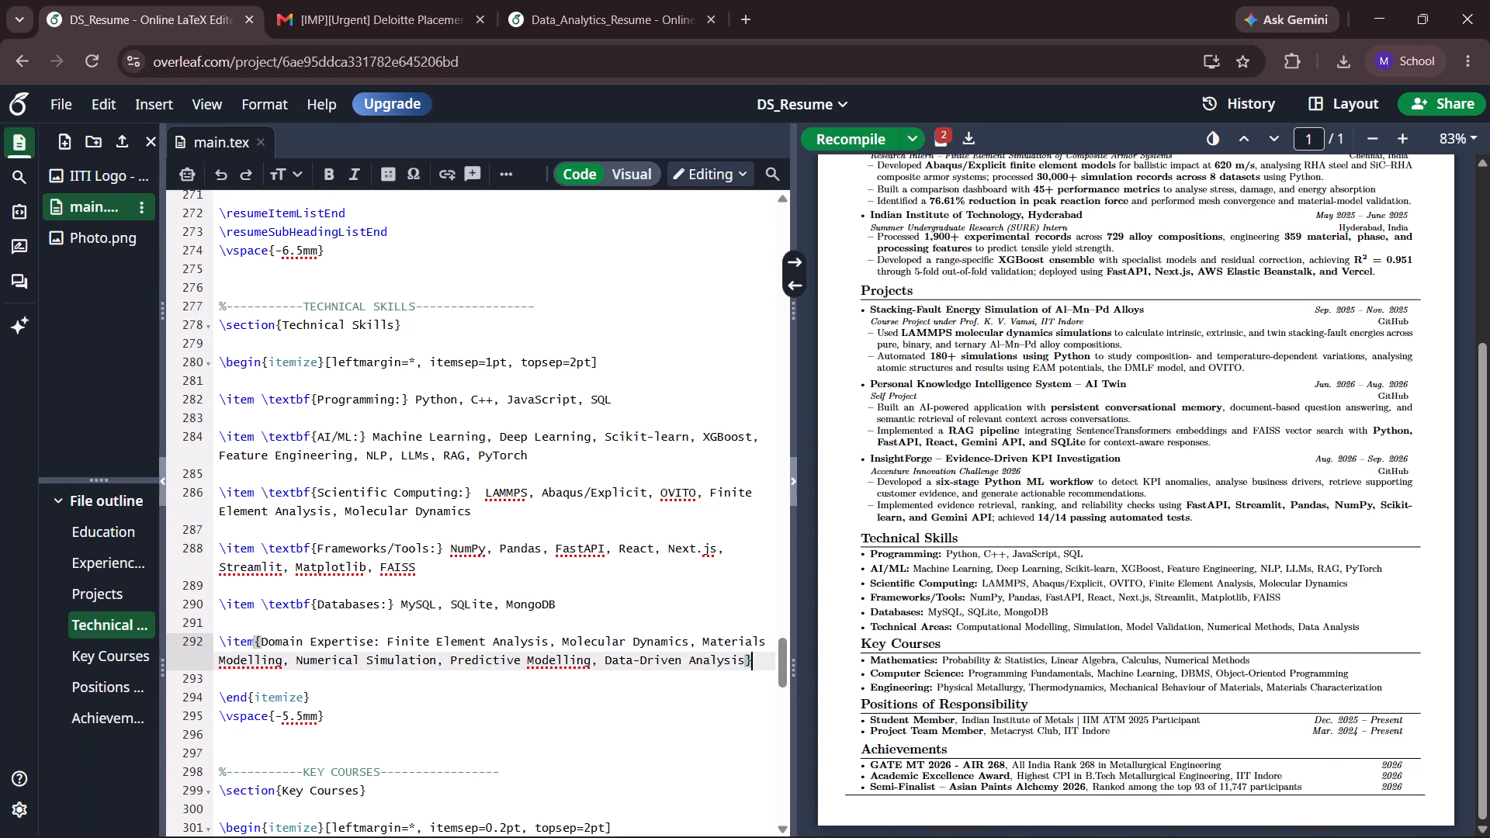
click(381, 640)
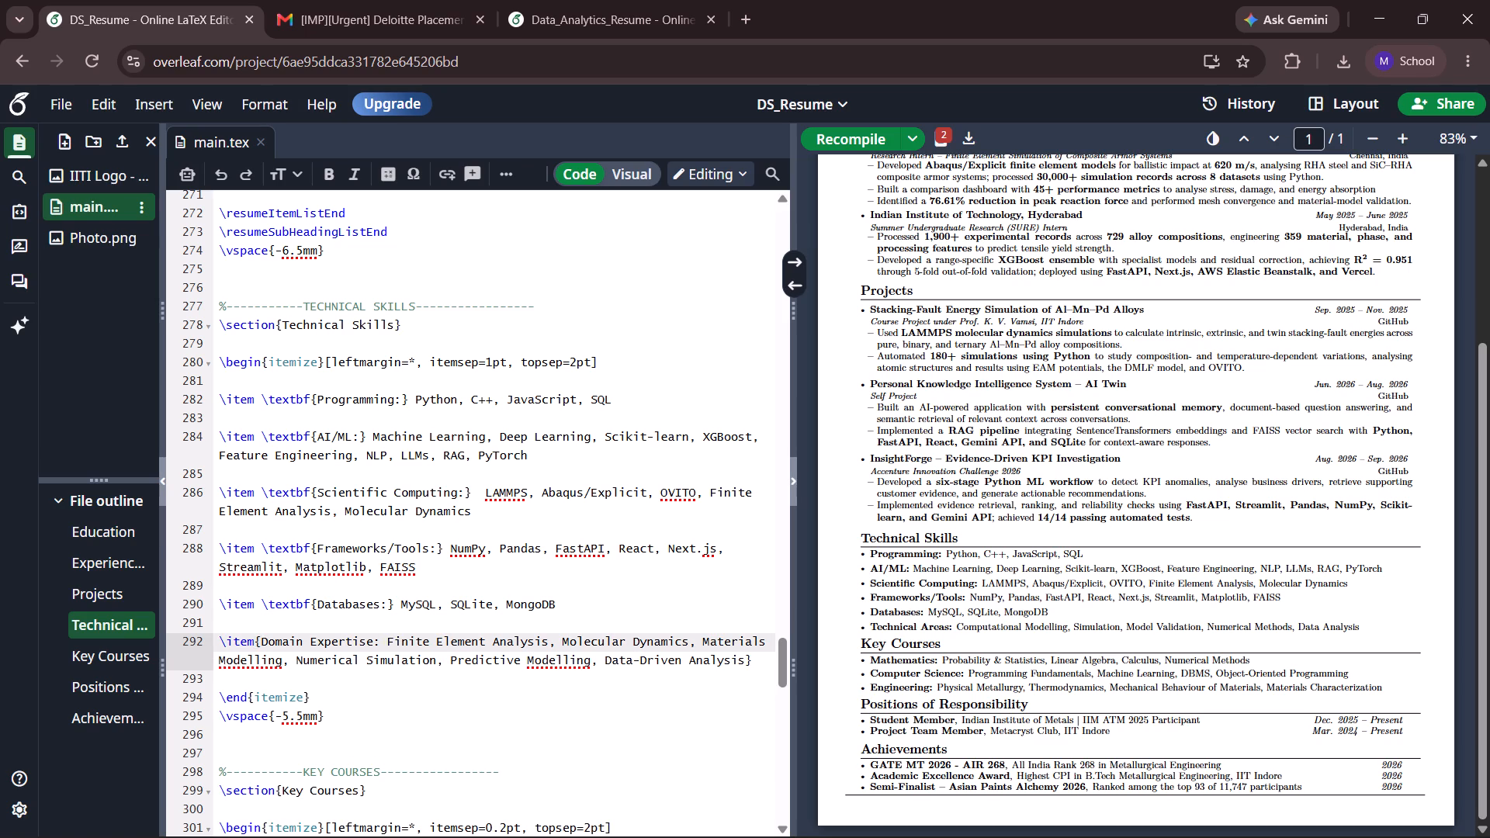
key(shift+braceright)
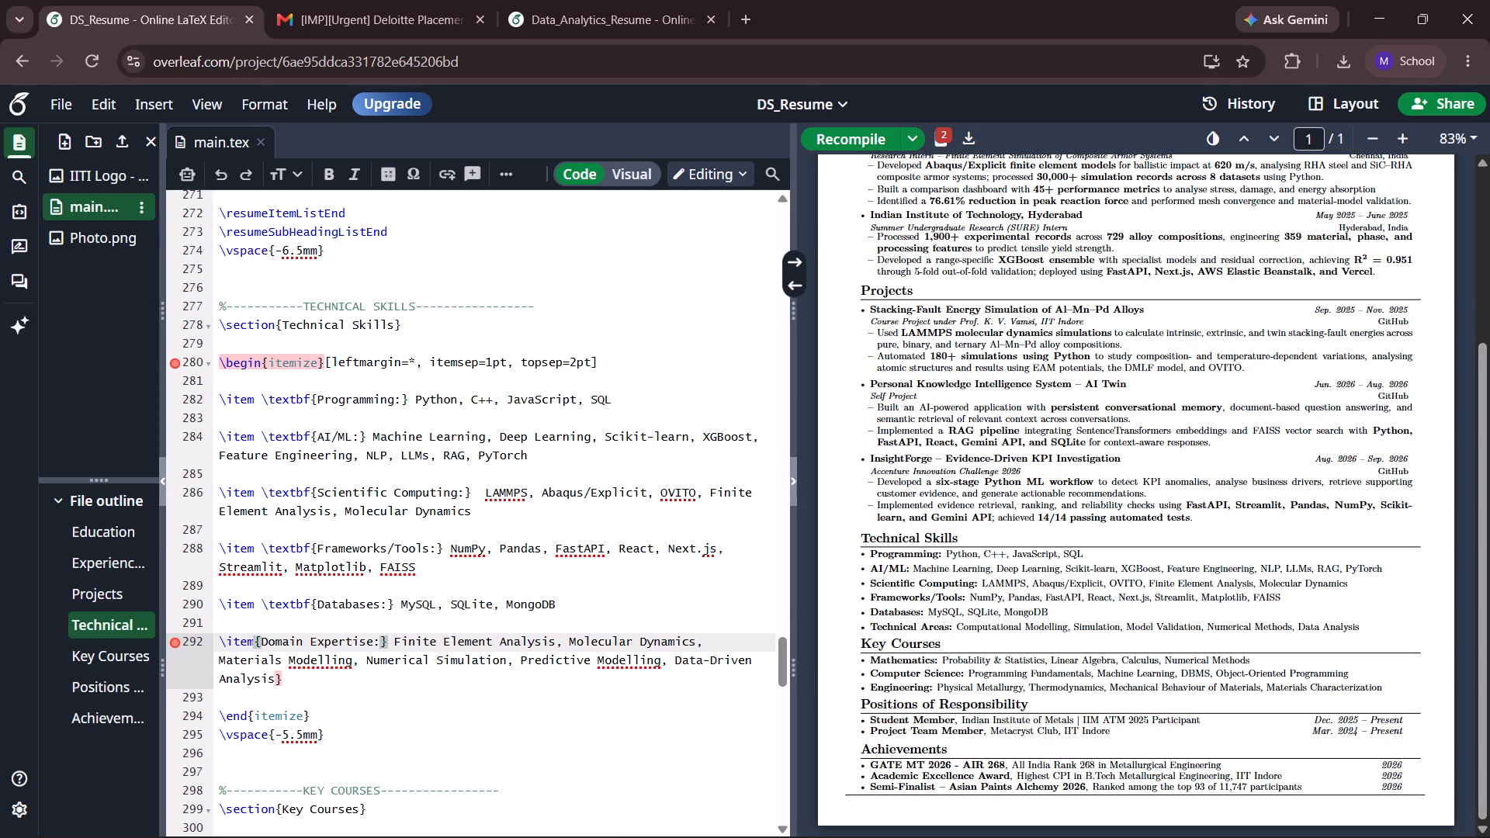
click(335, 684)
key(BackSpace)
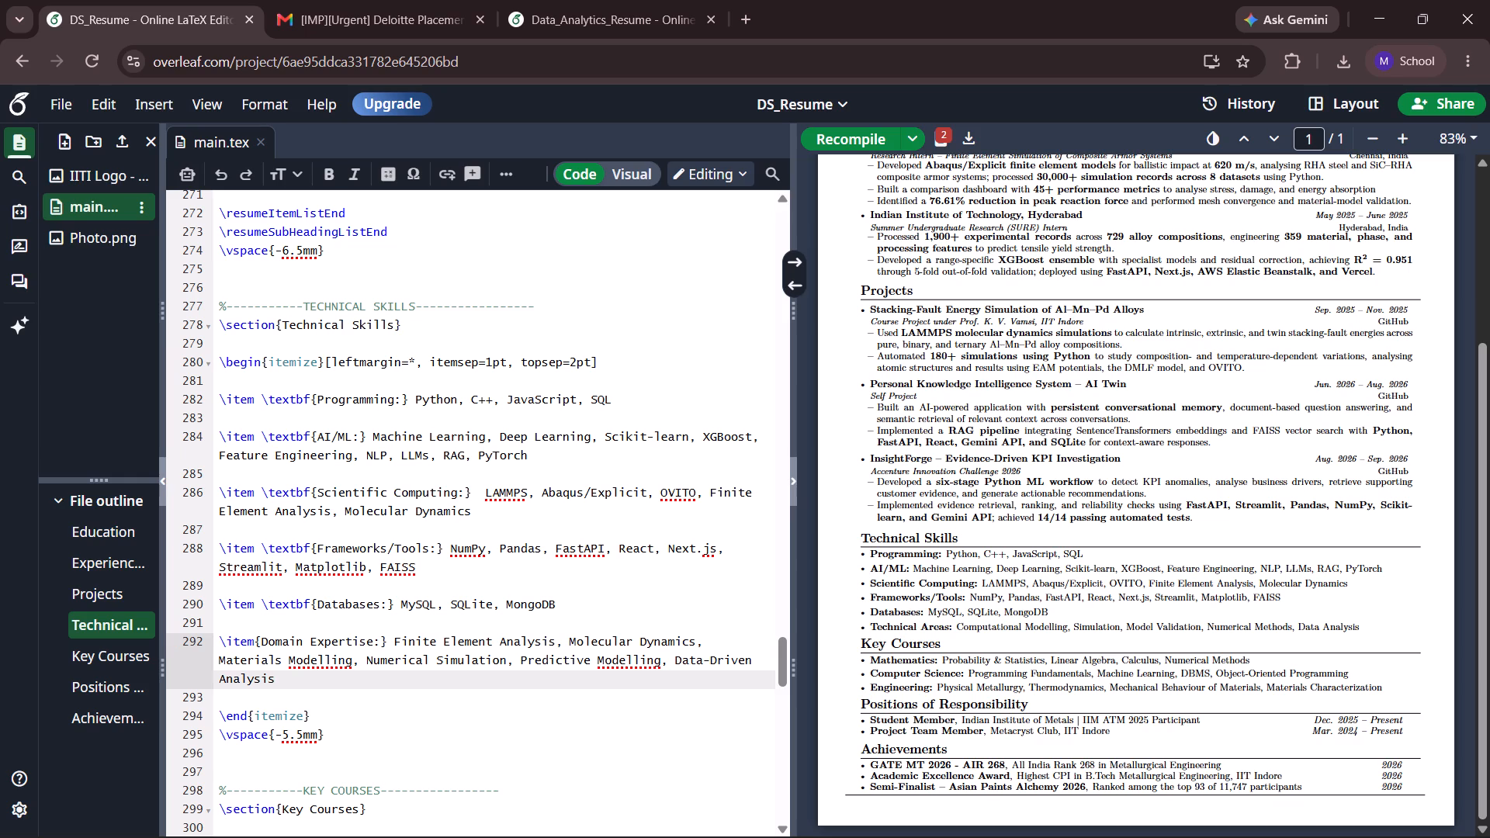
click(840, 144)
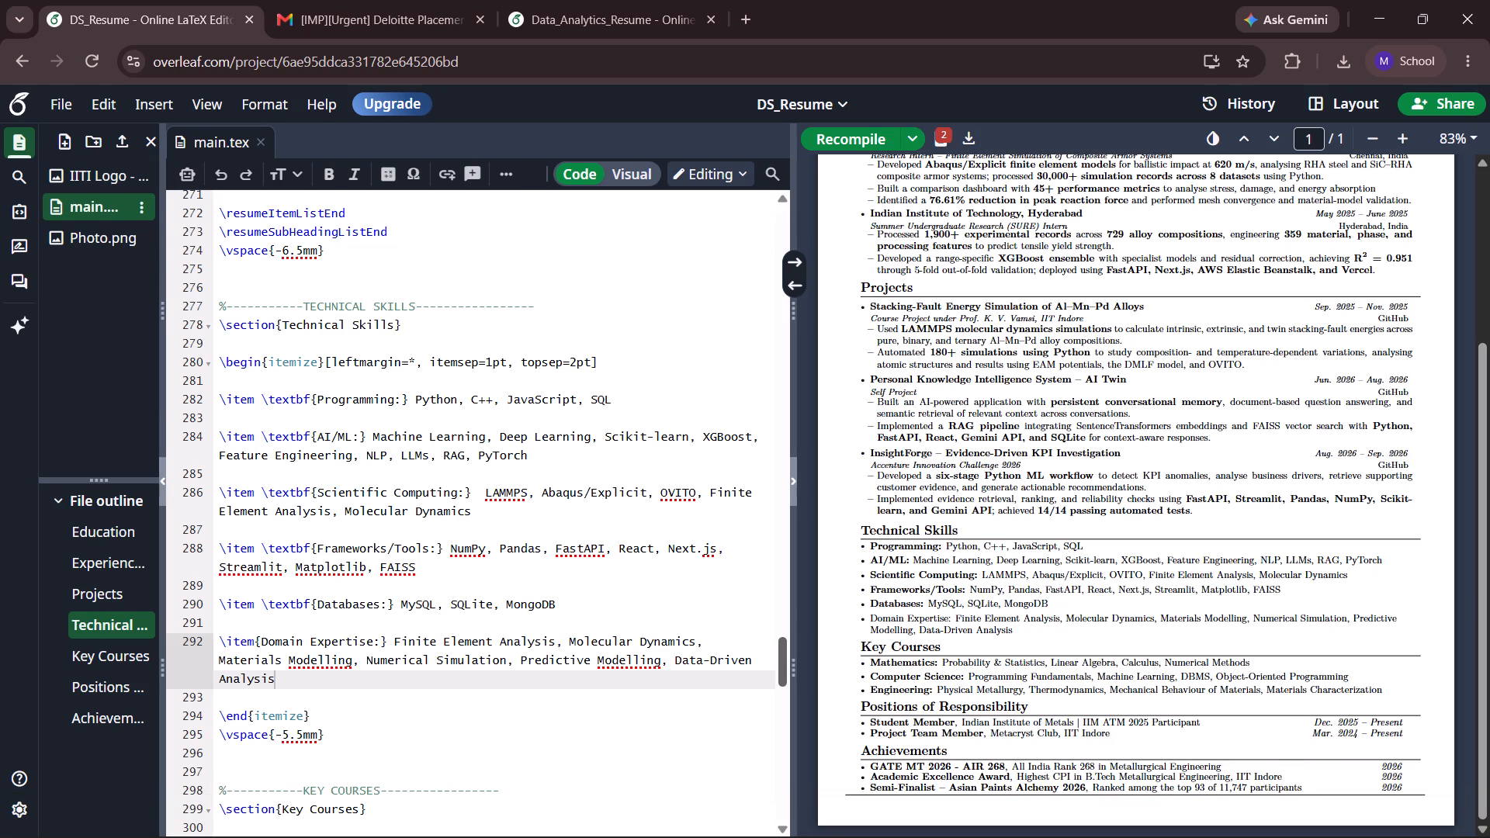
Remove "Molecular Dynamics" and "Predictive Modelling" from the Domain Expertise item, recompile, and check the page layout.
drag(293, 690, 508, 657)
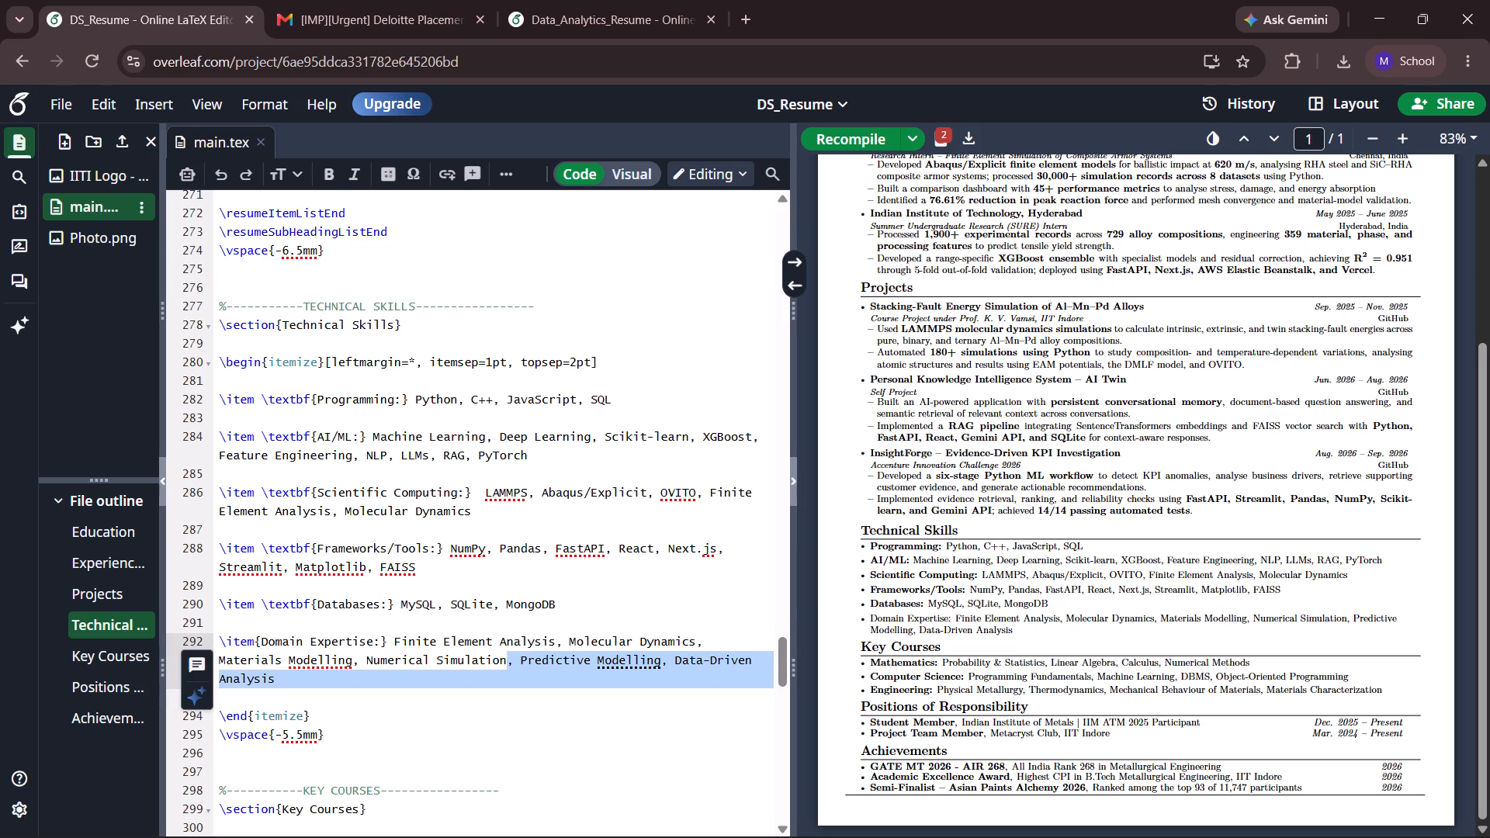
click(508, 657)
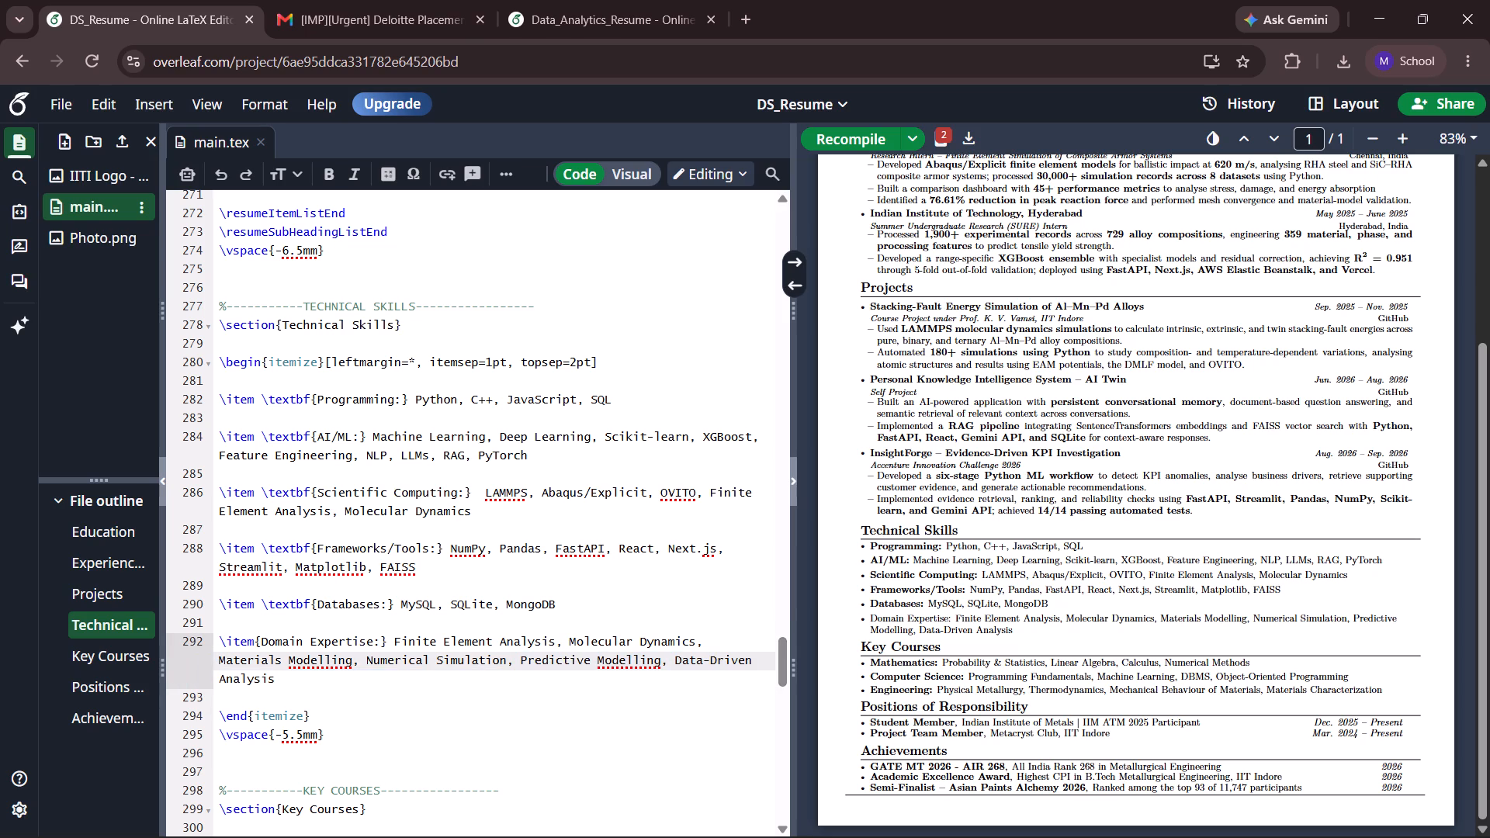
drag(707, 644, 564, 641)
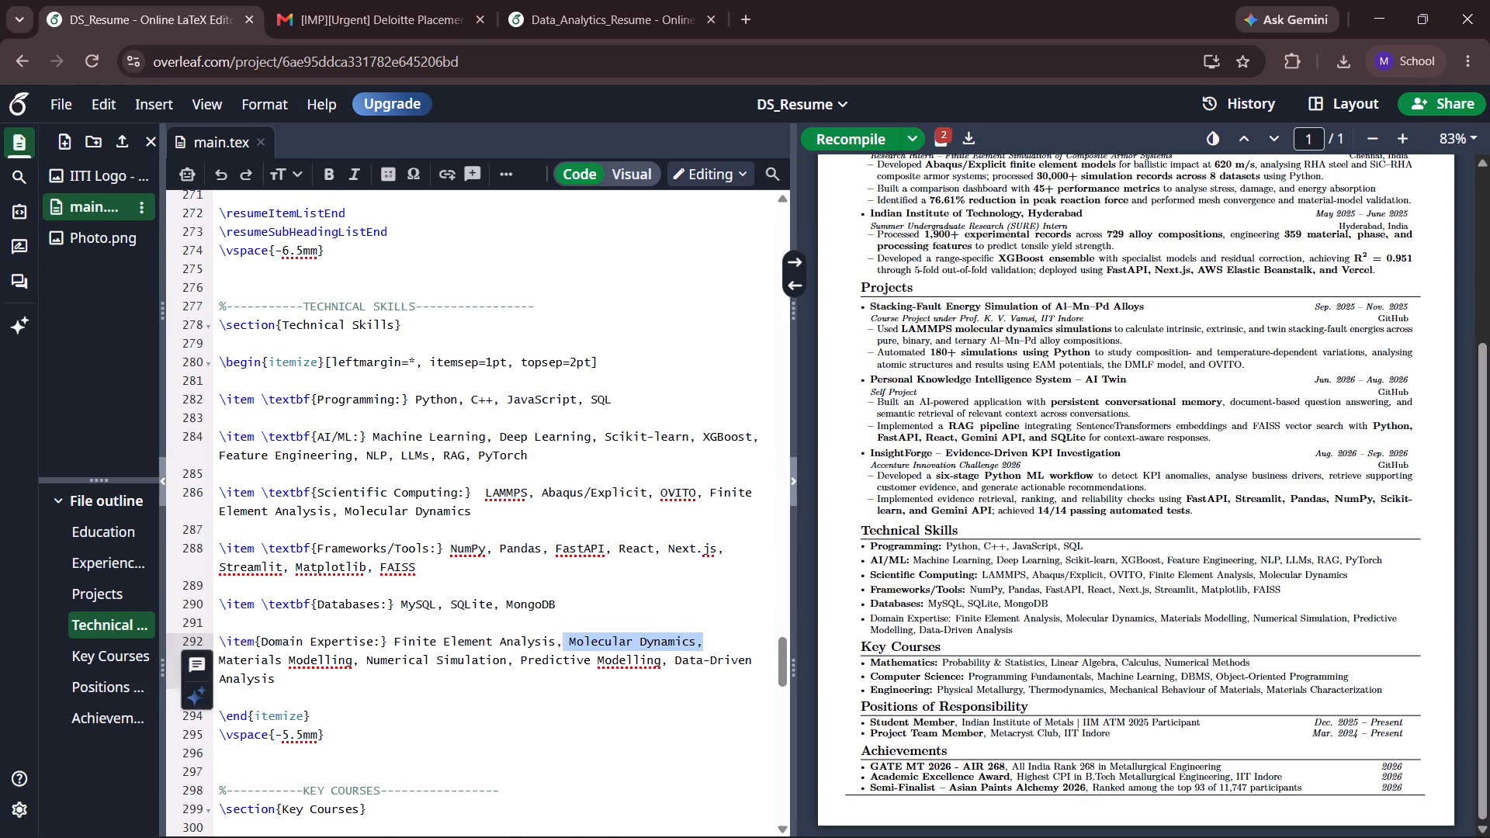
key(BackSpace)
drag(524, 667, 459, 667)
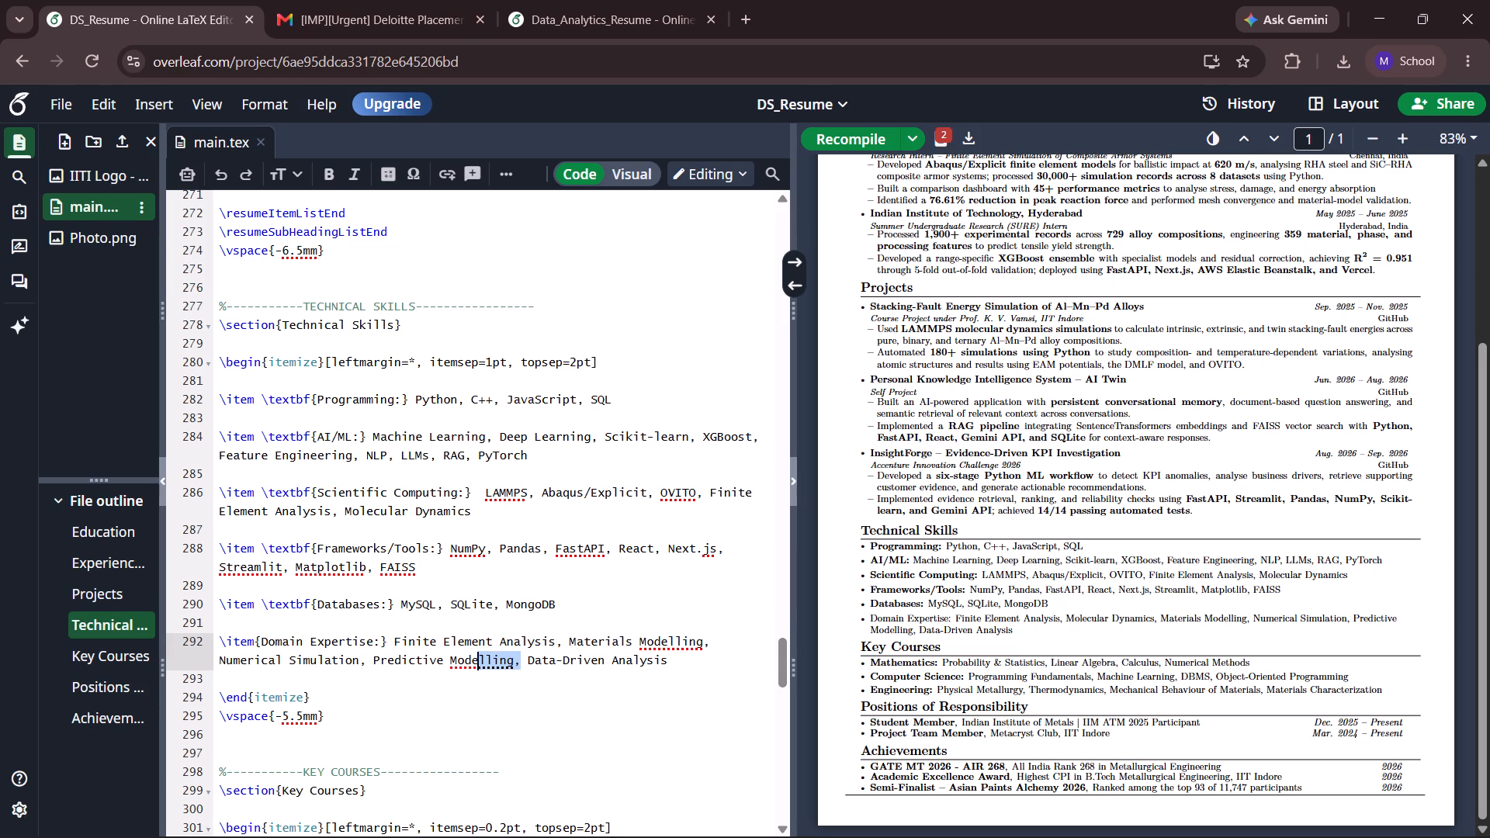
drag(459, 667, 372, 660)
key(BackSpace)
key(BackSpace)
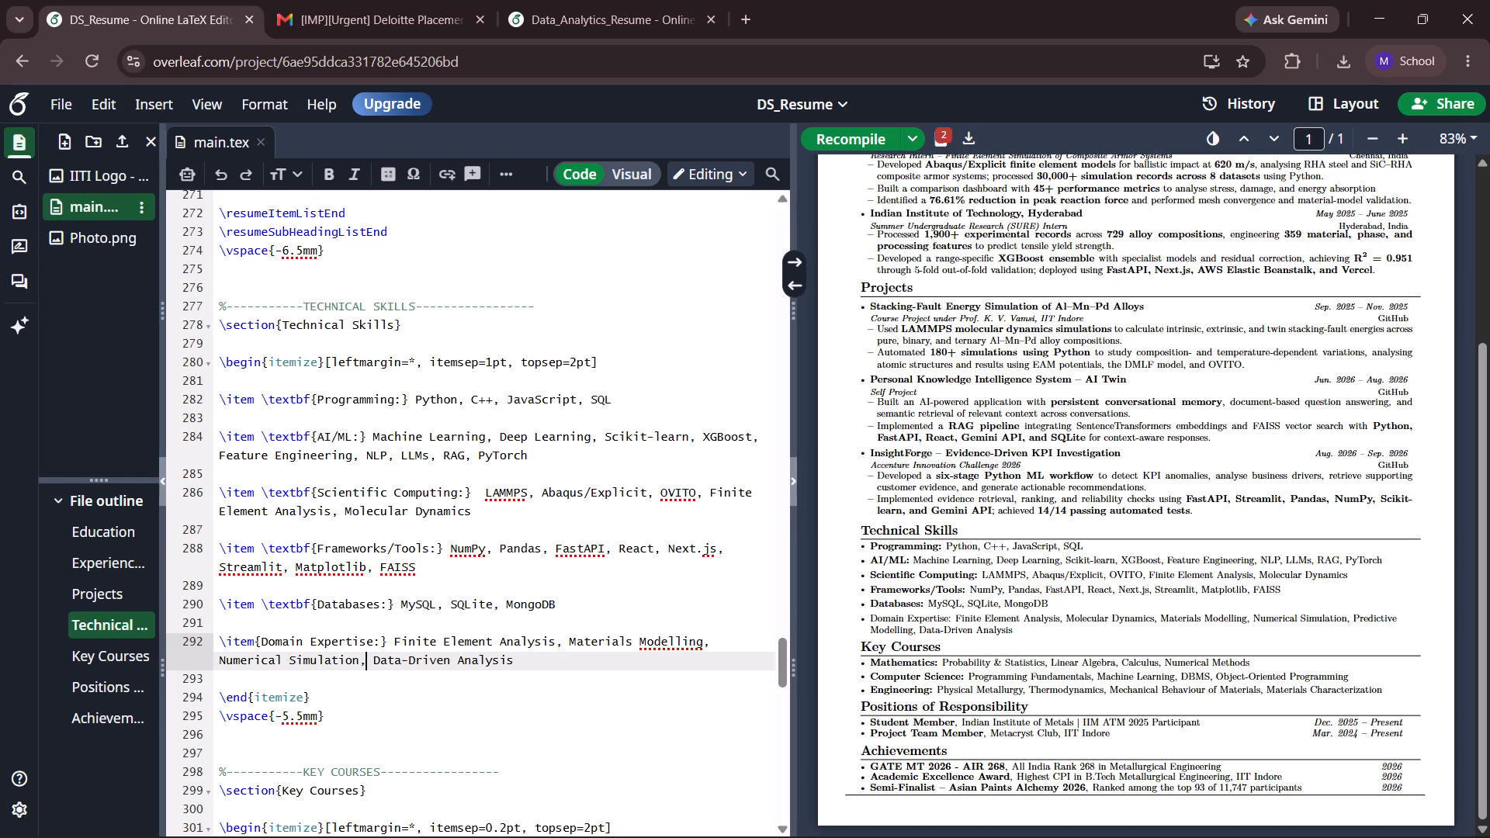
click(843, 147)
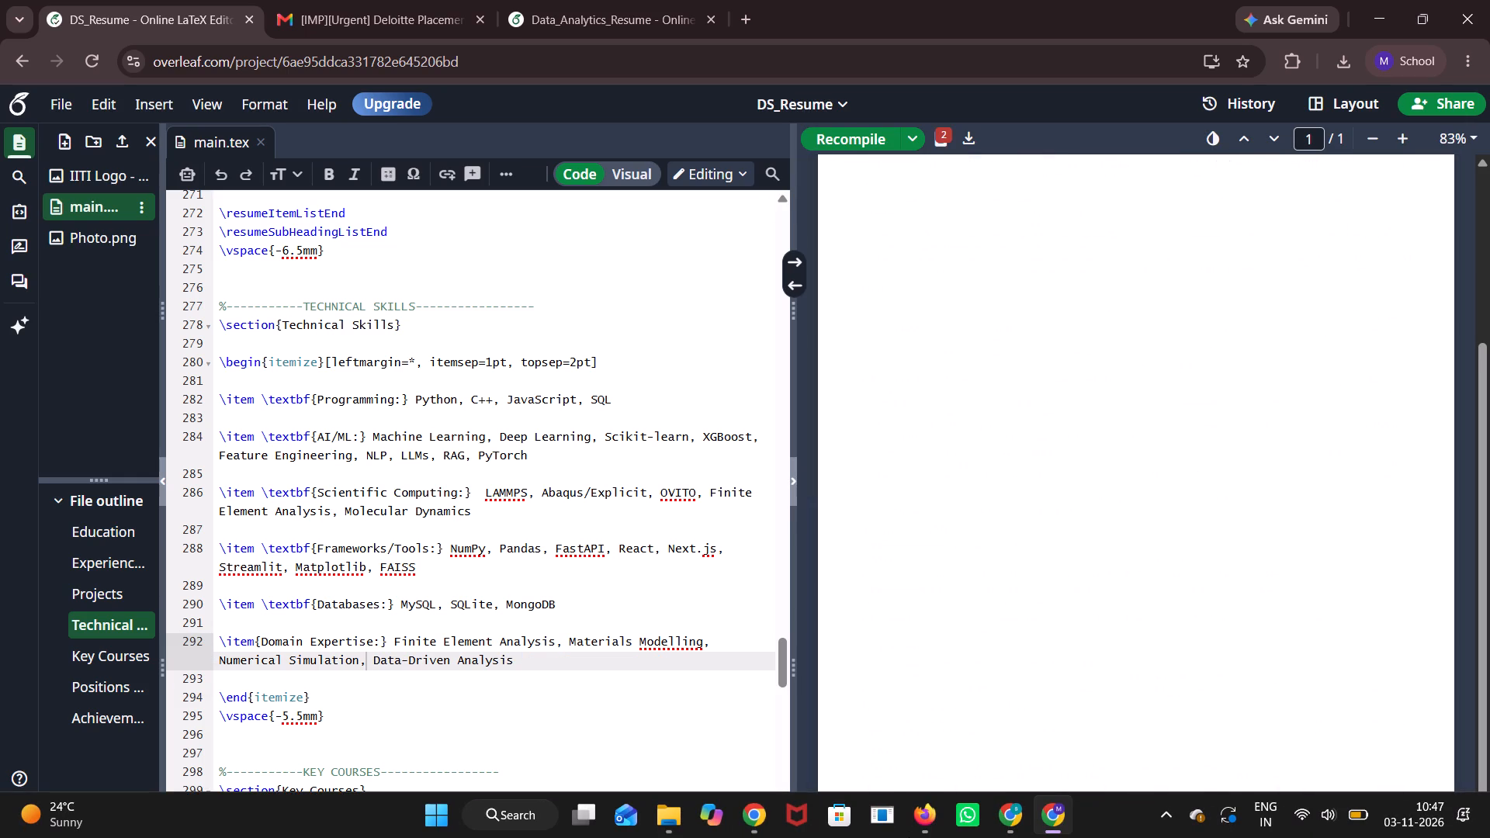
click(1489, 558)
drag(1489, 558, 1489, 461)
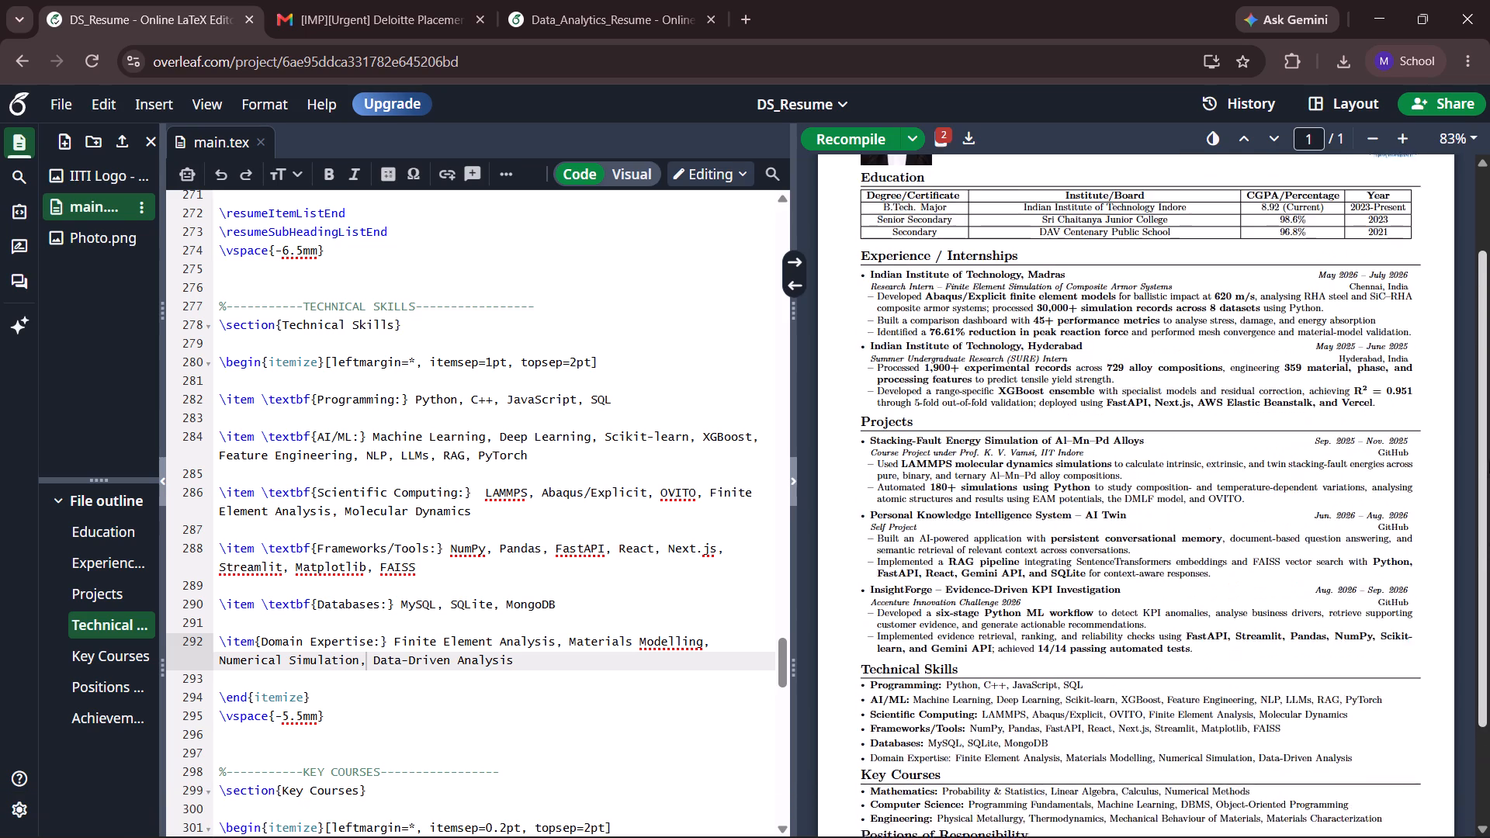
drag(1489, 461, 1488, 590)
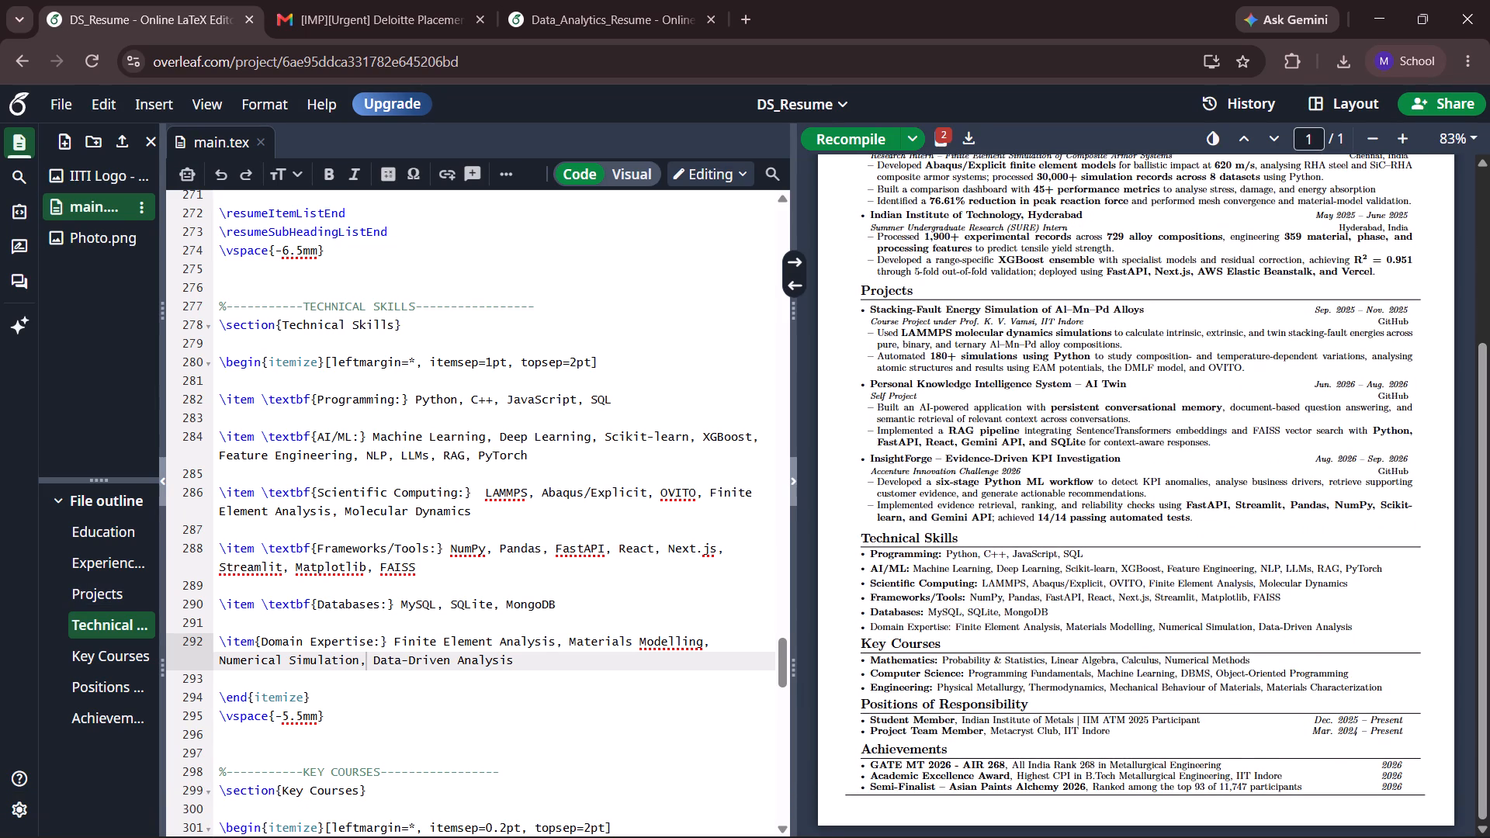
Make the Domain Expertise heading bold by adding the \textbf command copied from the Databases item, and recompile.
drag(261, 608, 310, 605)
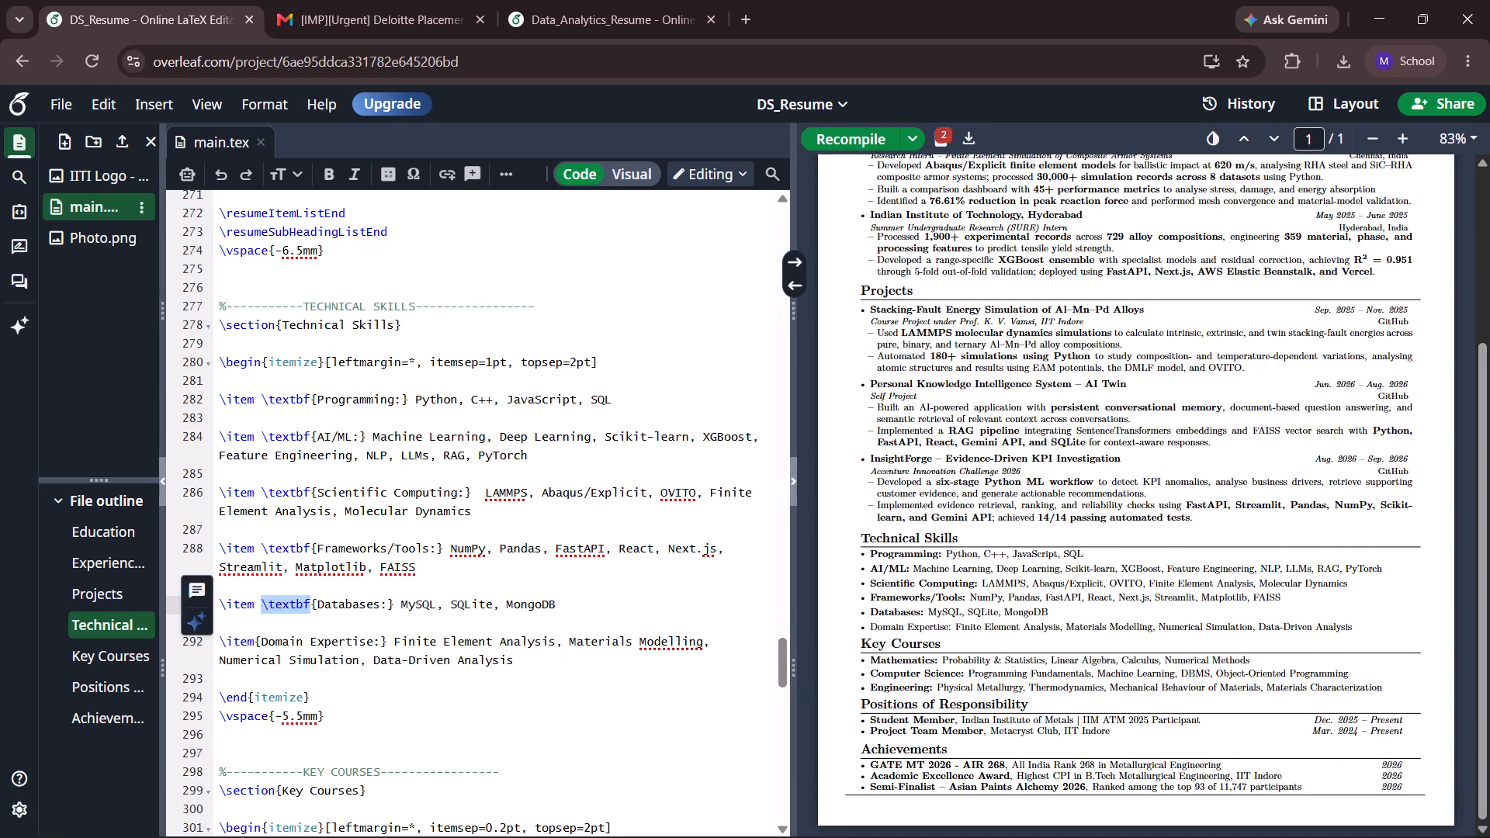
key(ctrl+c)
click(255, 646)
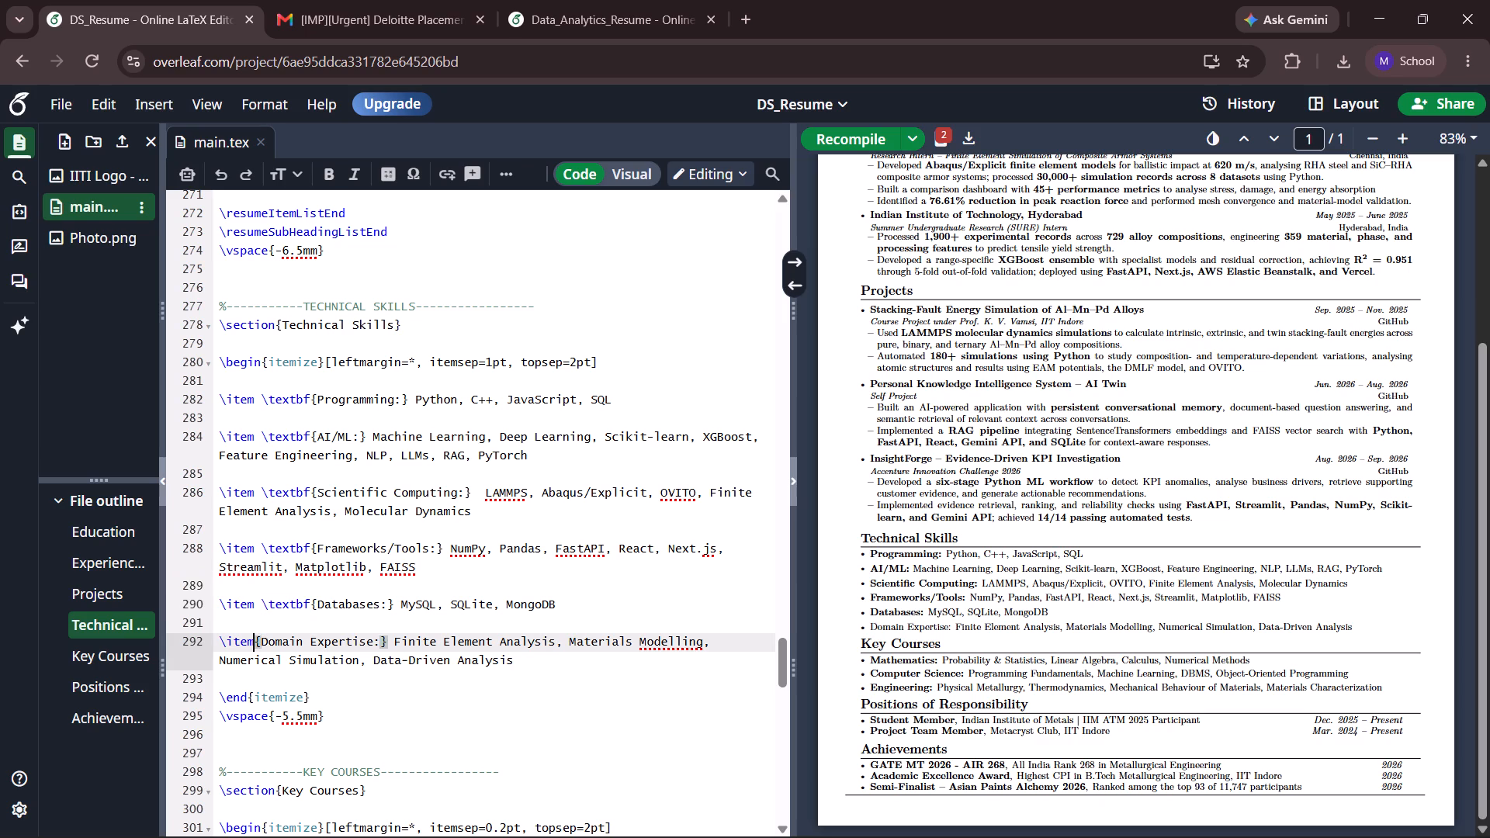
key(space)
key(ctrl+v)
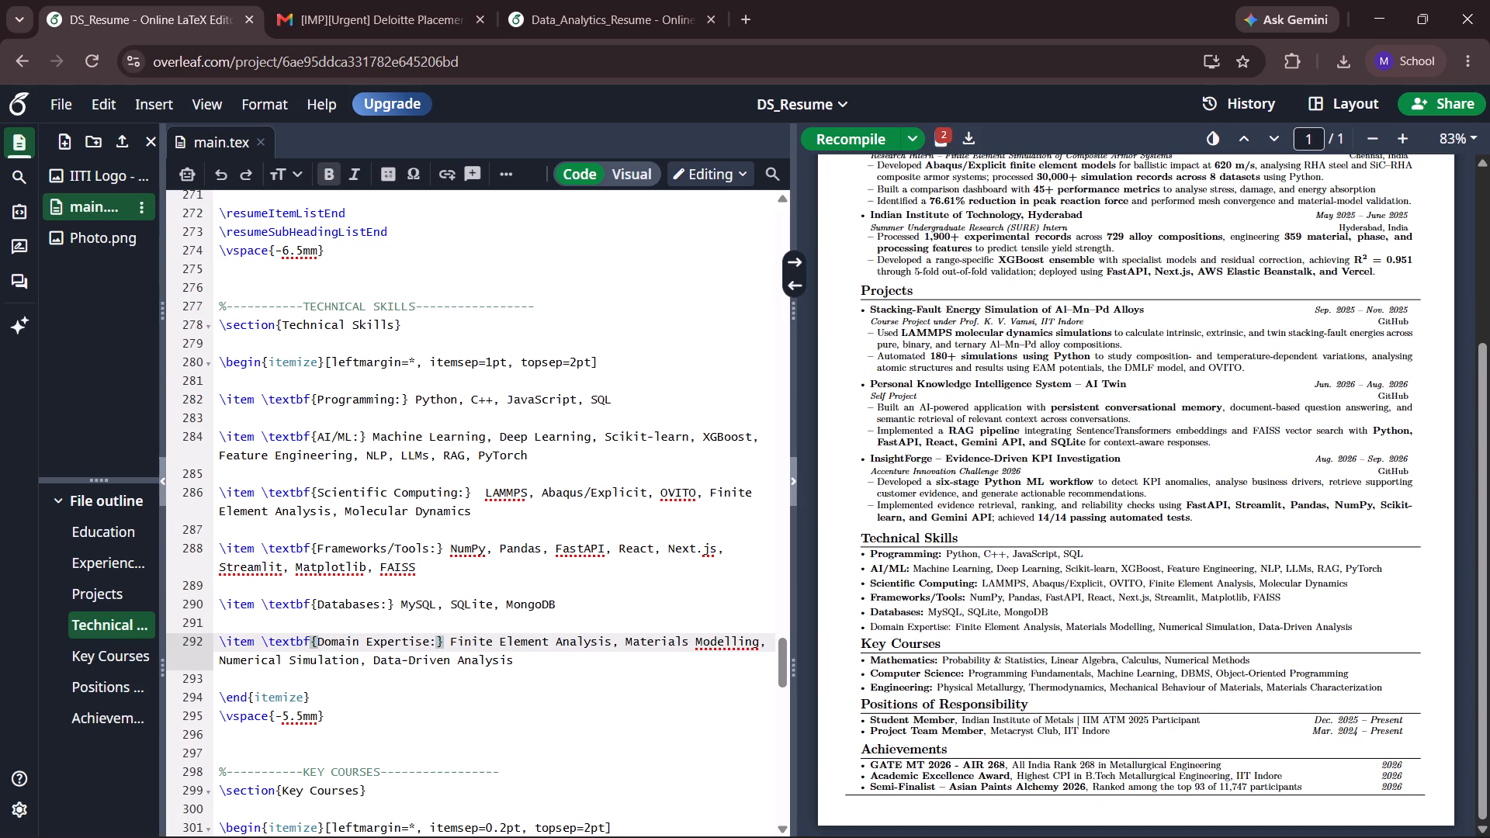
click(817, 133)
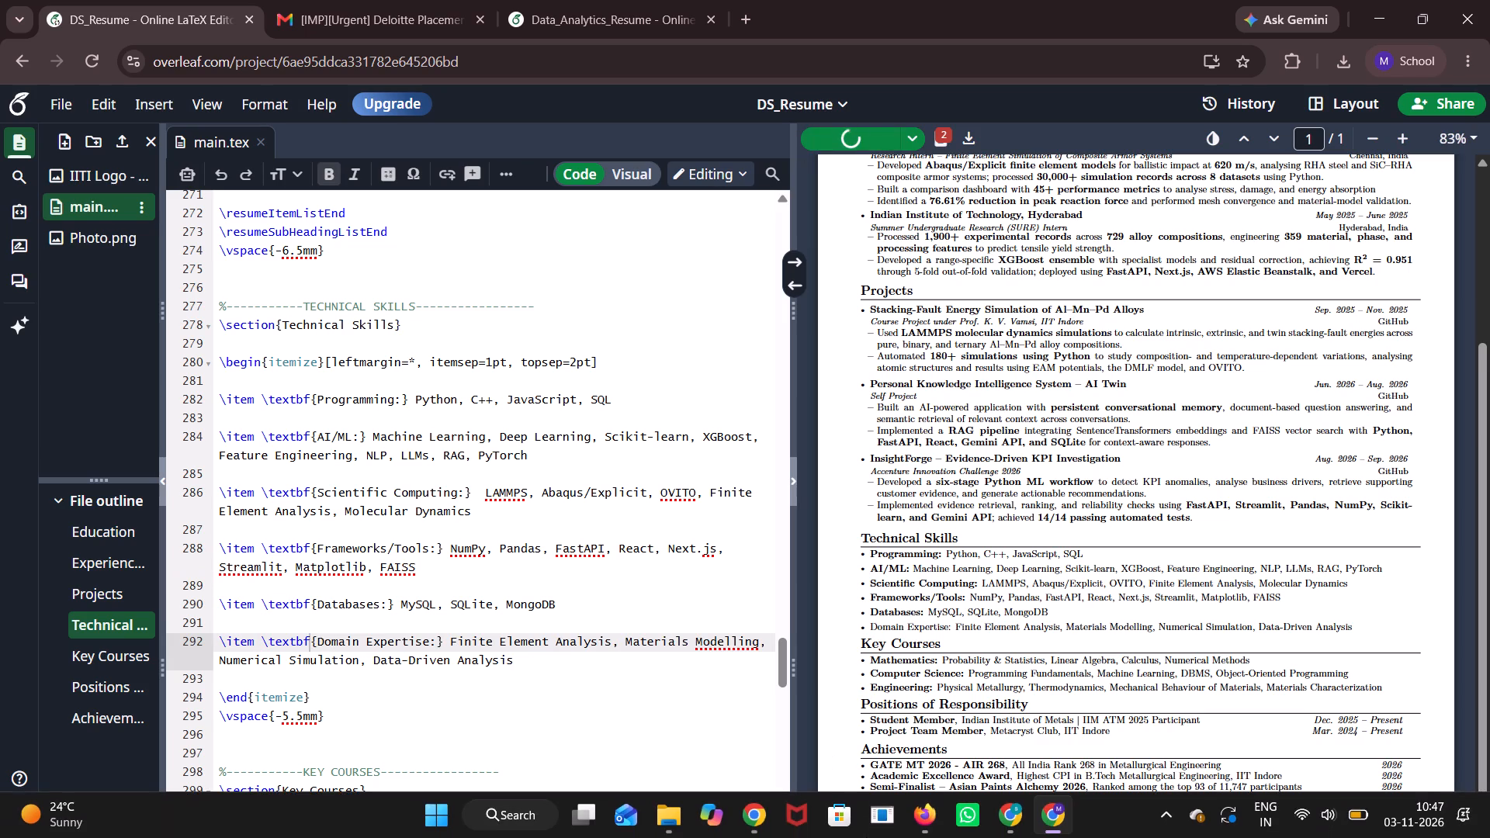
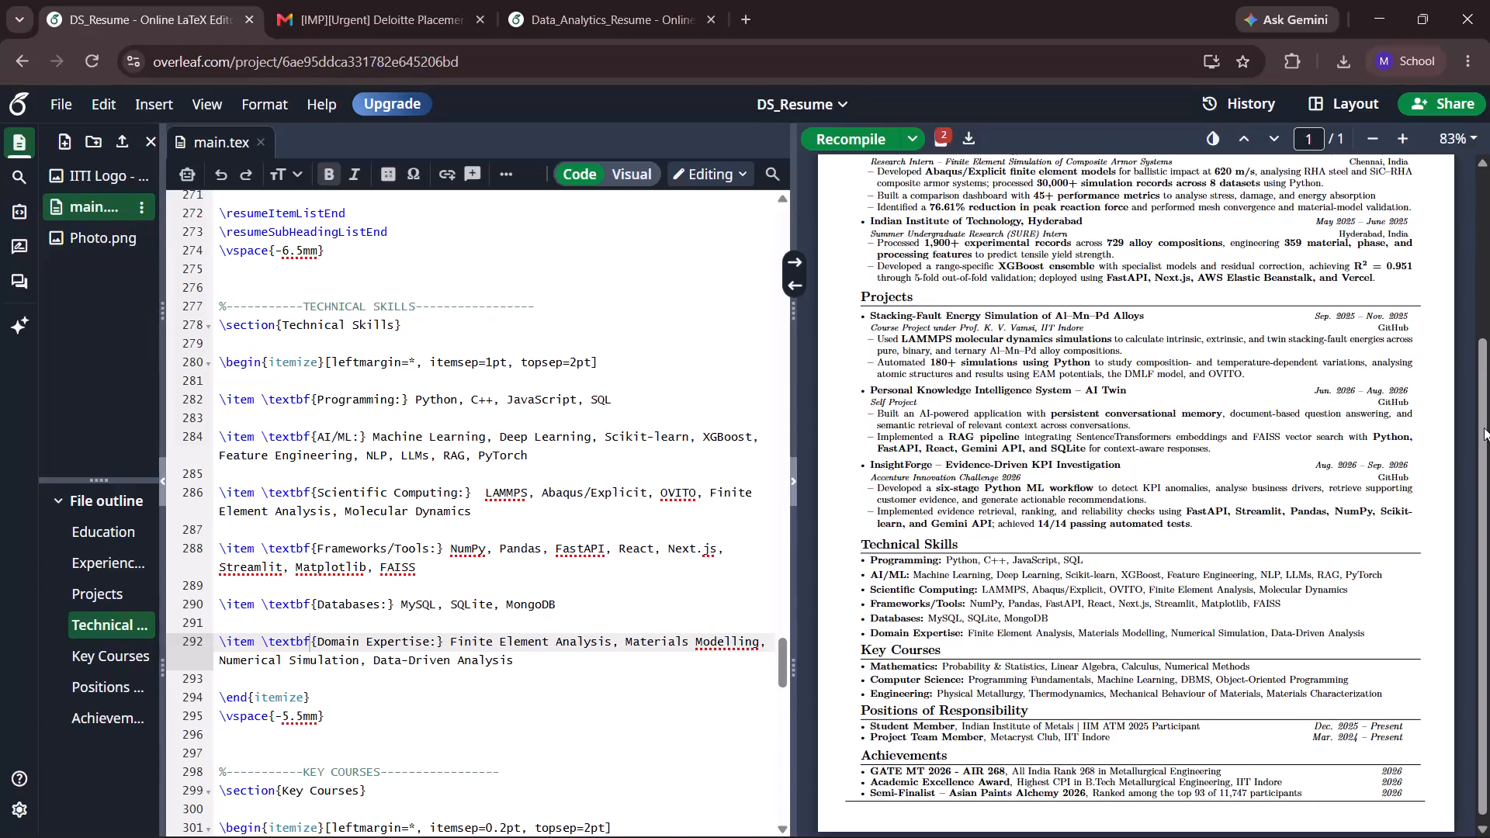
Examine the whole compiled resume page, from the header and education down to the achievements.
drag(1481, 432, 1461, 326)
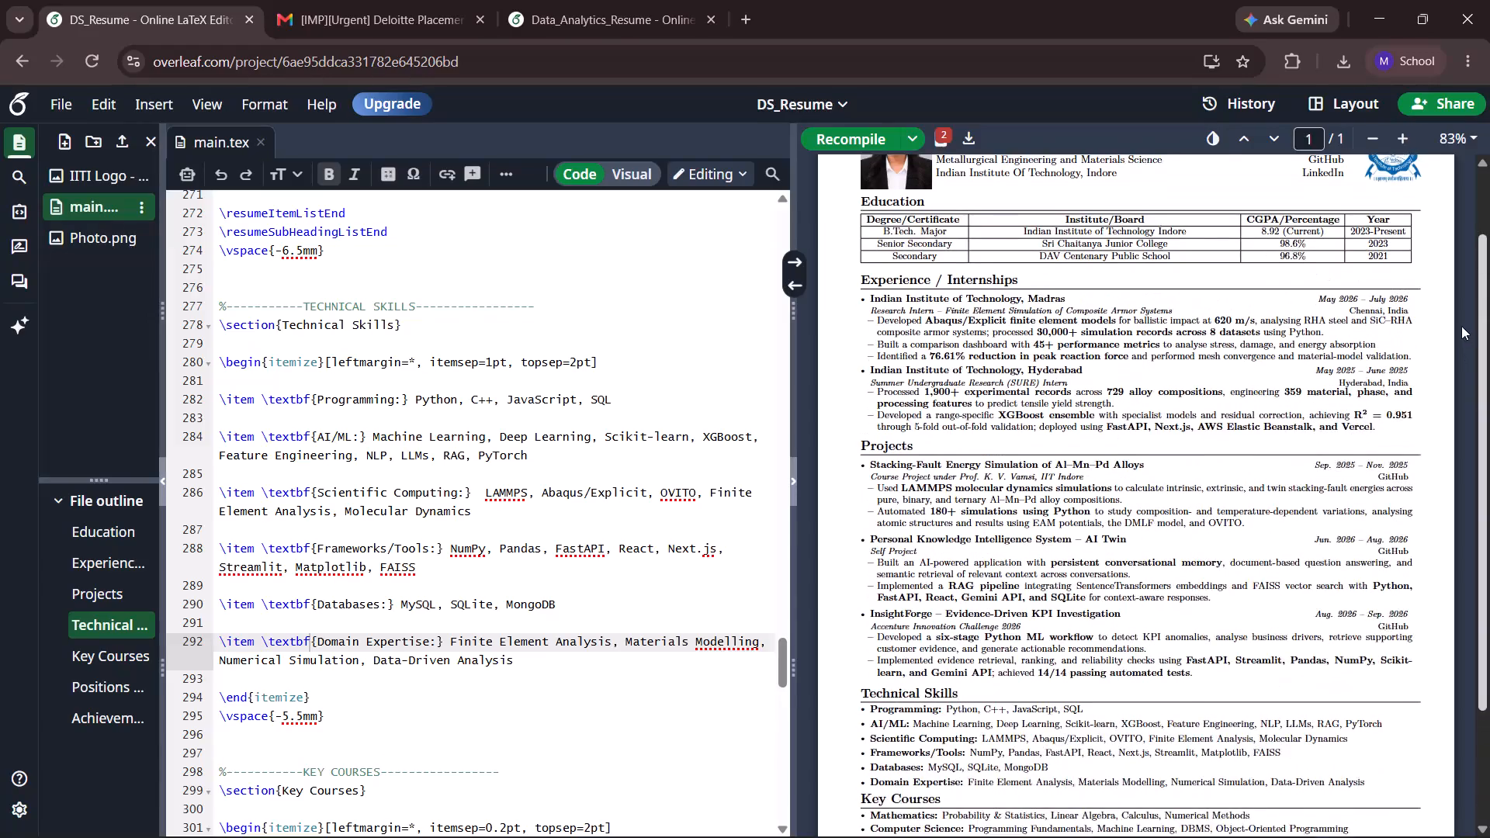
drag(1461, 326, 1482, 330)
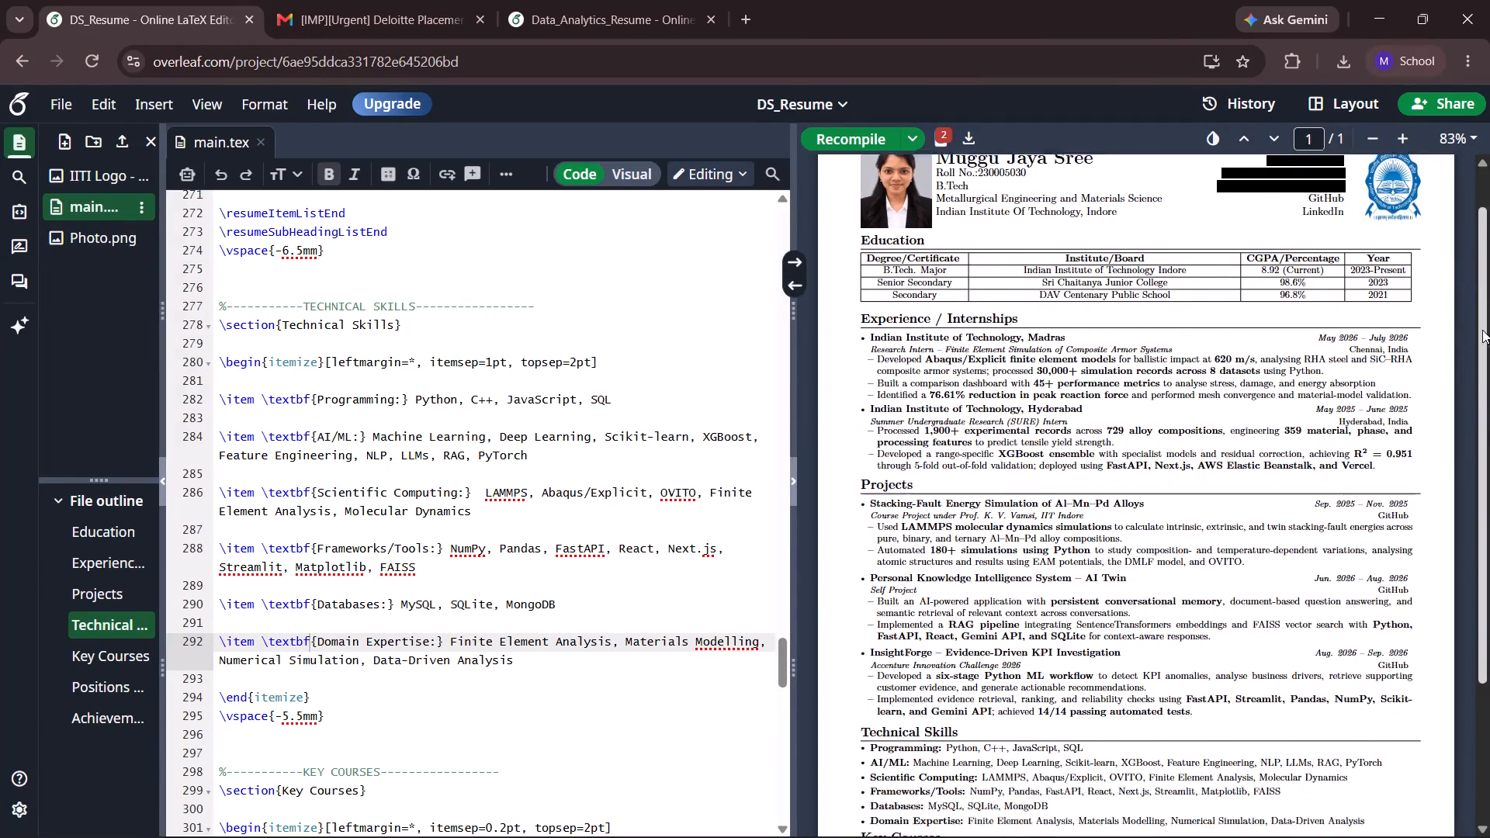
drag(1482, 330, 1489, 523)
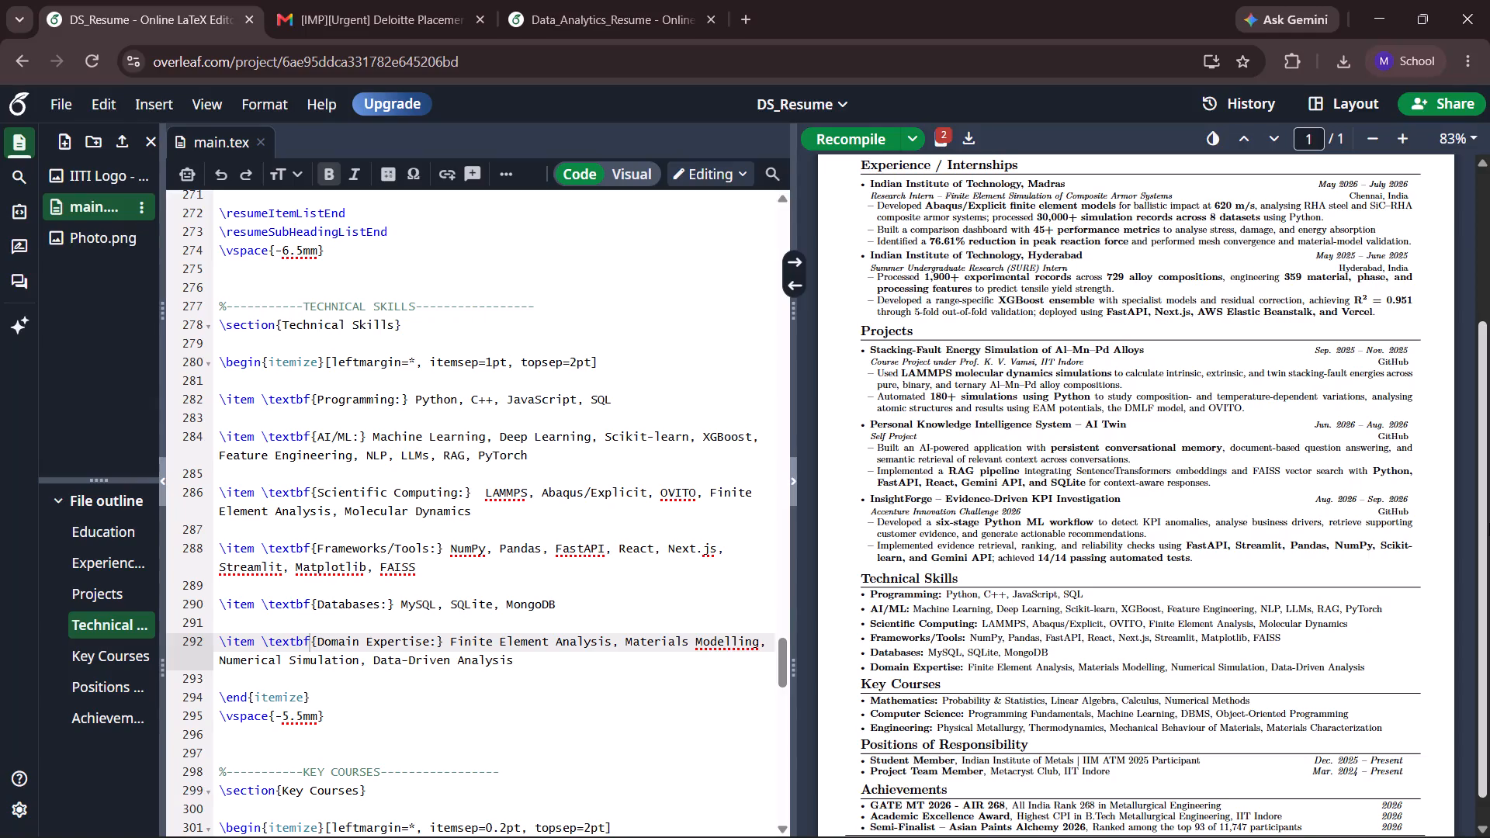
drag(1489, 523, 1489, 371)
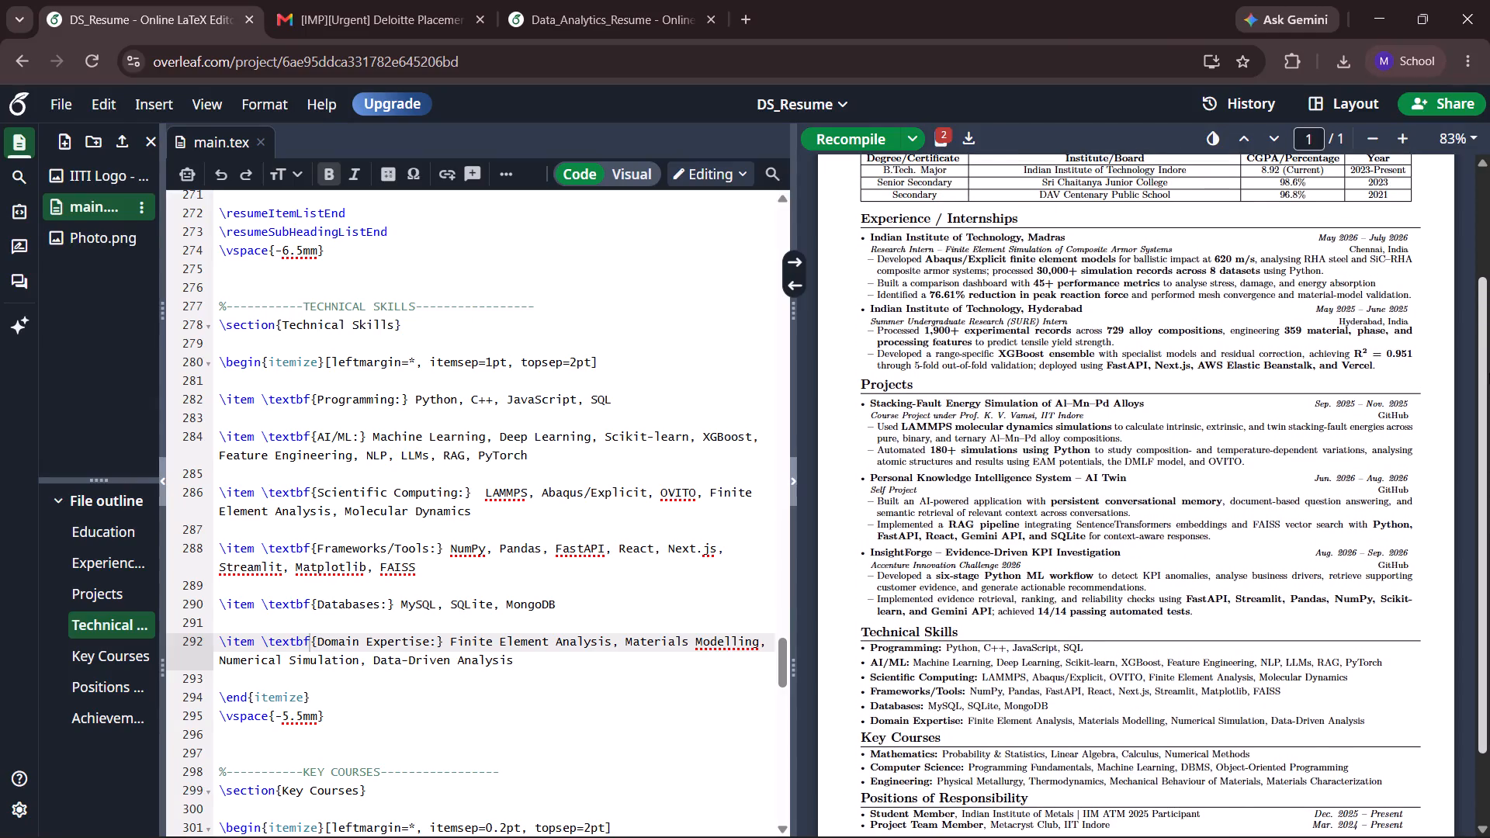
drag(1489, 371, 1489, 140)
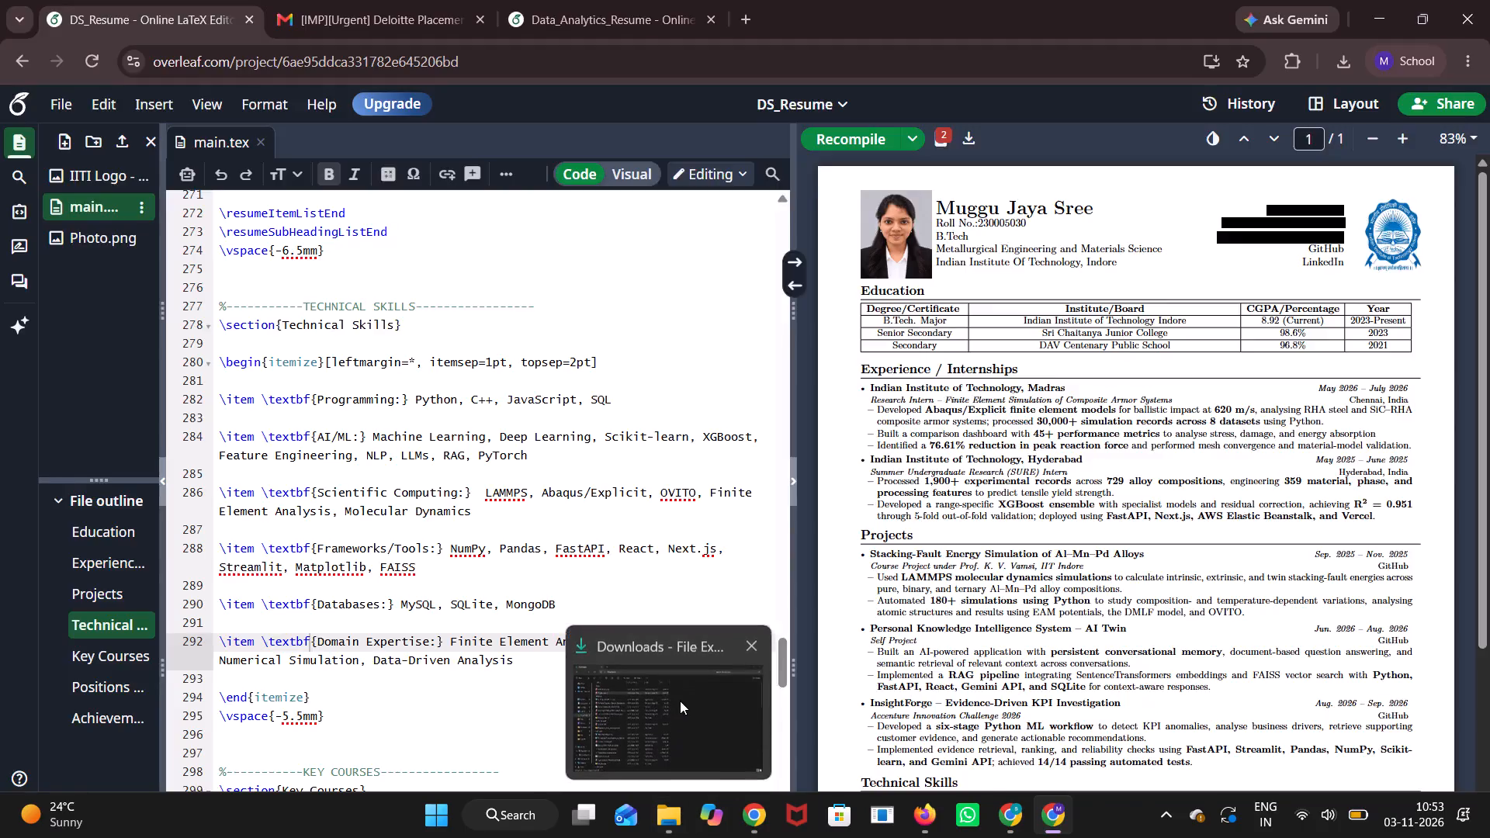
Delete the outdated DS_Resume.pdf from the Downloads folder and download the recompiled resume PDF from Overleaf.
click(680, 701)
click(355, 98)
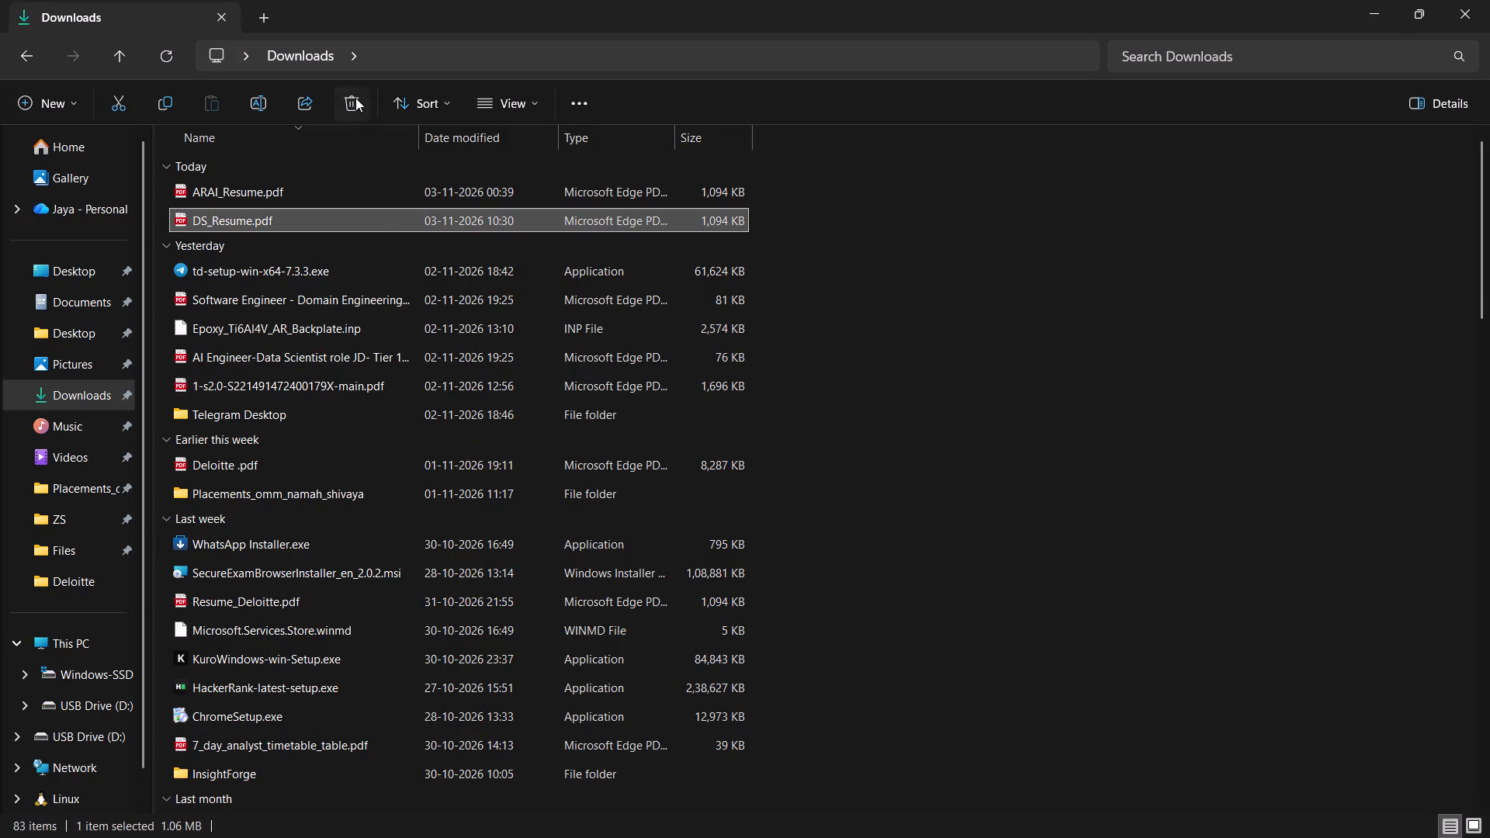
click(1465, 5)
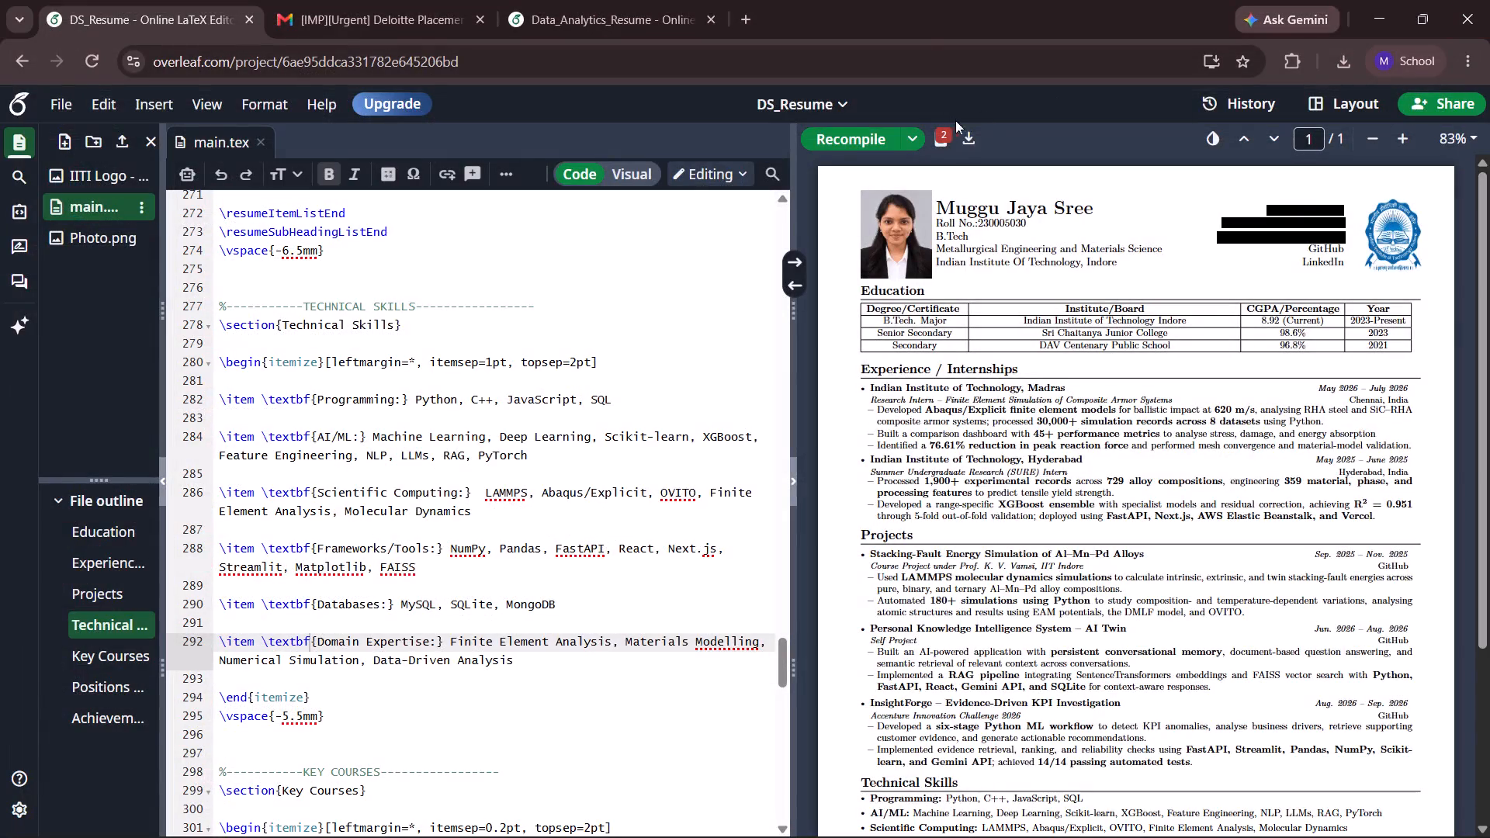